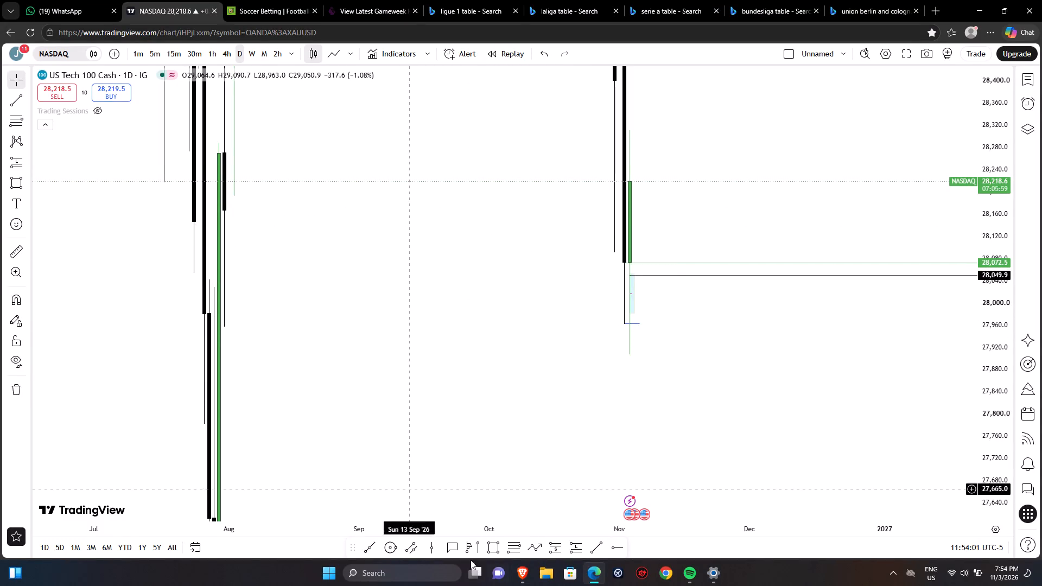
With magnet snapping on, add a green horizontal ray anchored to the 27 Jul daily candle's close at 27,981.1.
{"action": "left_click", "coordinate": [621, 551]}
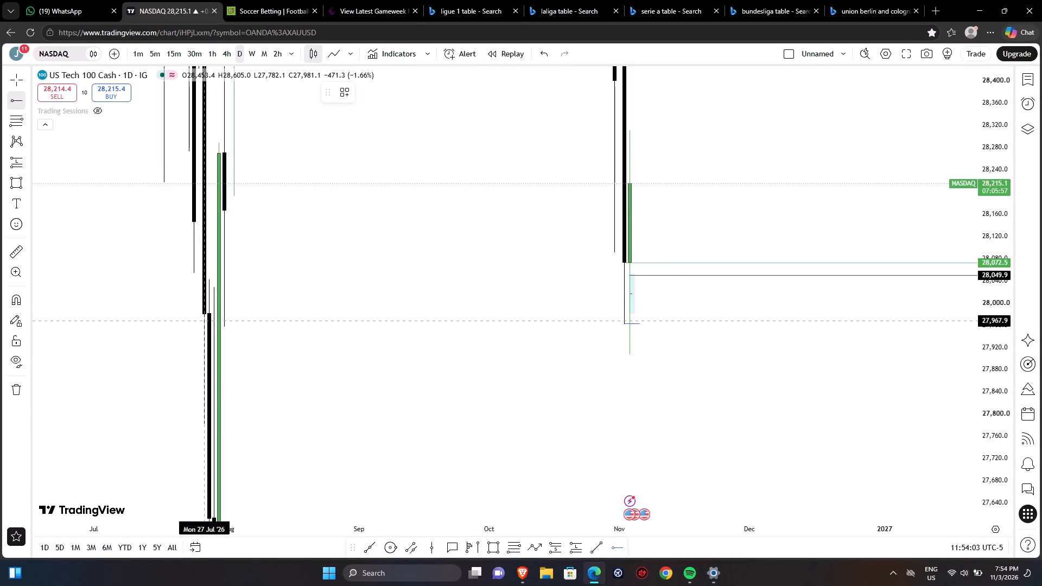
{"action": "left_click", "coordinate": [18, 298]}
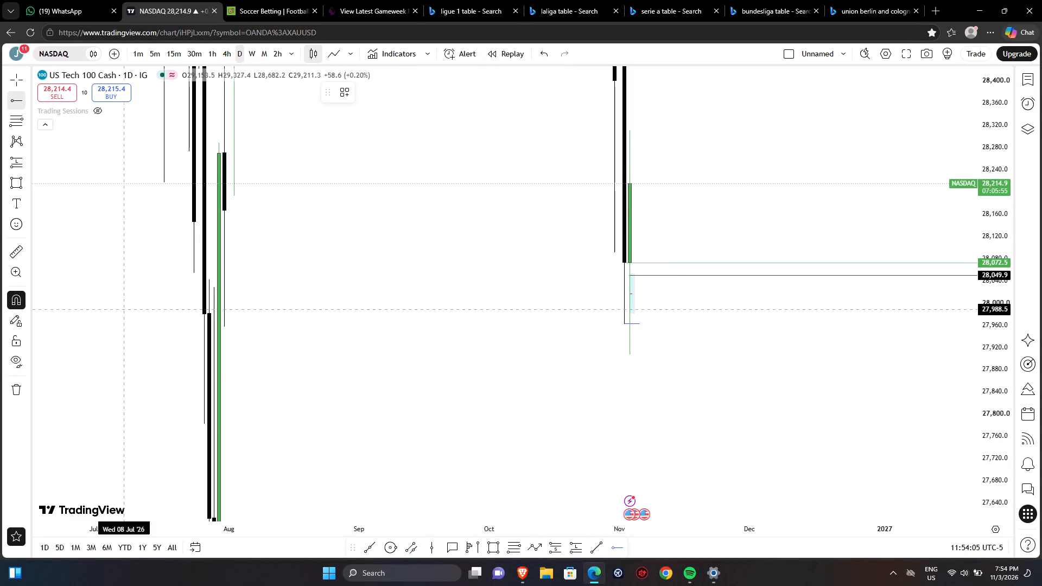
{"action": "left_click", "coordinate": [207, 321]}
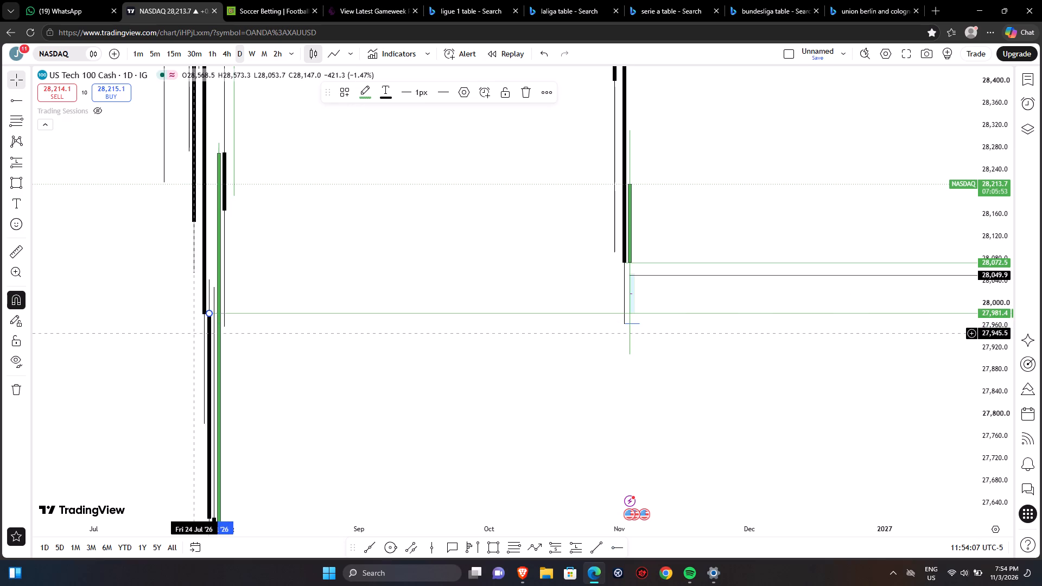
{"action": "left_click_drag", "start_coordinate": [211, 315], "coordinate": [200, 316]}
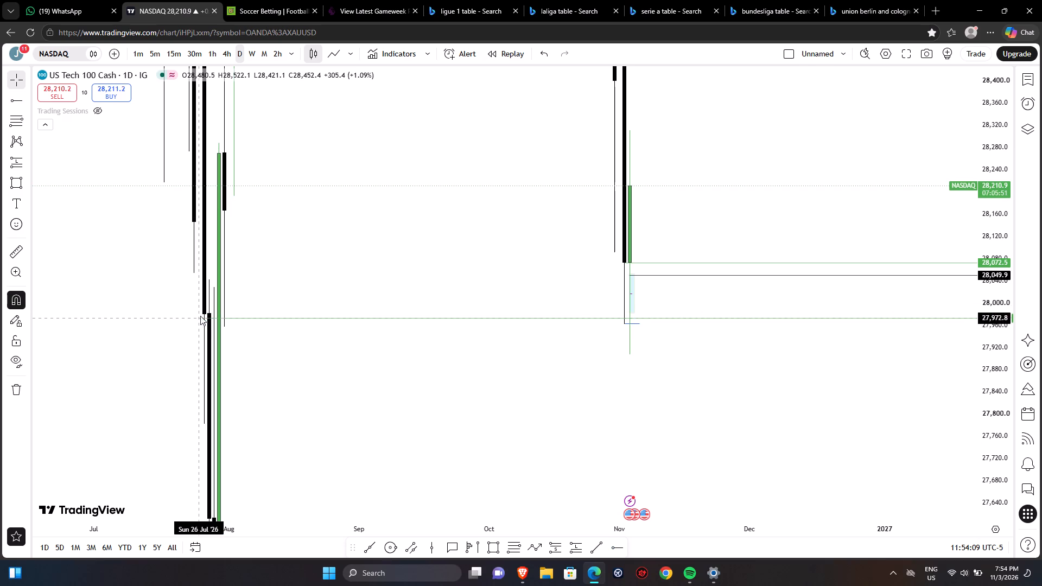
{"action": "left_click_drag", "start_coordinate": [200, 316], "coordinate": [204, 313]}
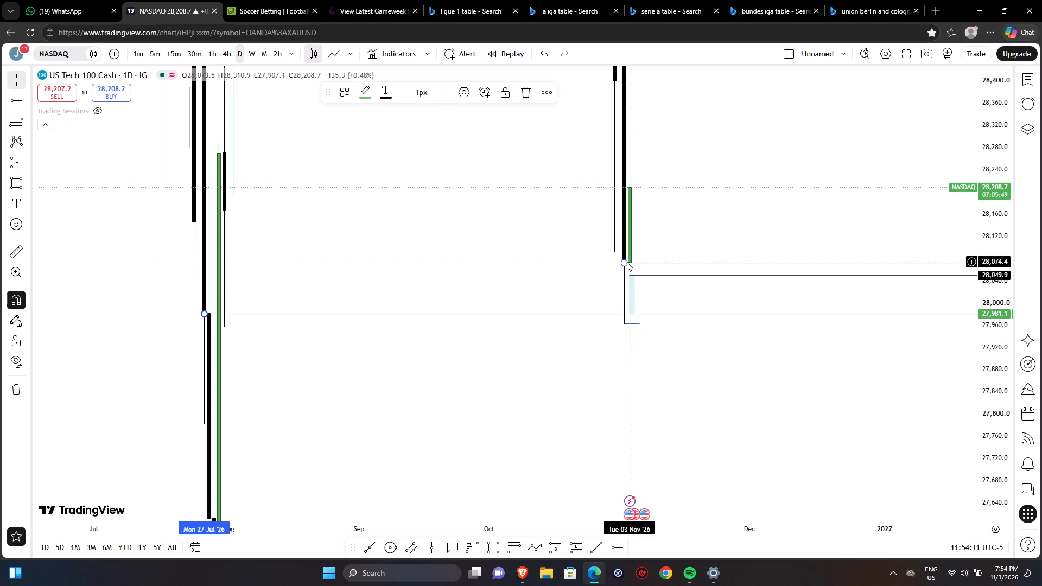
Snap the upper green ray's anchor to the 2 Nov daily candle's close at 28,073.4.
{"action": "left_click", "coordinate": [626, 264]}
{"action": "left_click", "coordinate": [589, 275]}
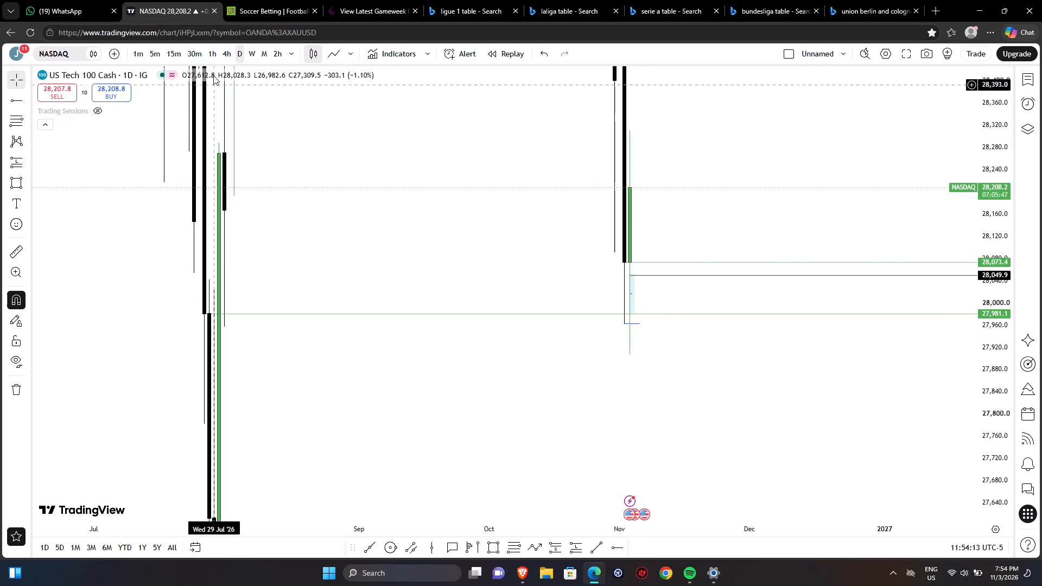
Switch the NASDAQ chart to the 4-hour timeframe.
{"action": "left_click", "coordinate": [230, 54]}
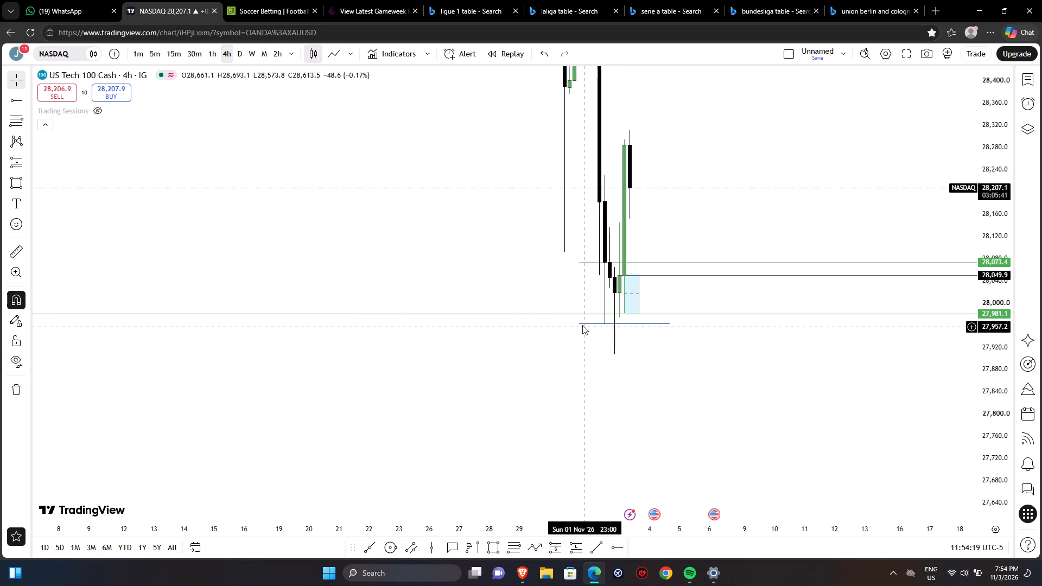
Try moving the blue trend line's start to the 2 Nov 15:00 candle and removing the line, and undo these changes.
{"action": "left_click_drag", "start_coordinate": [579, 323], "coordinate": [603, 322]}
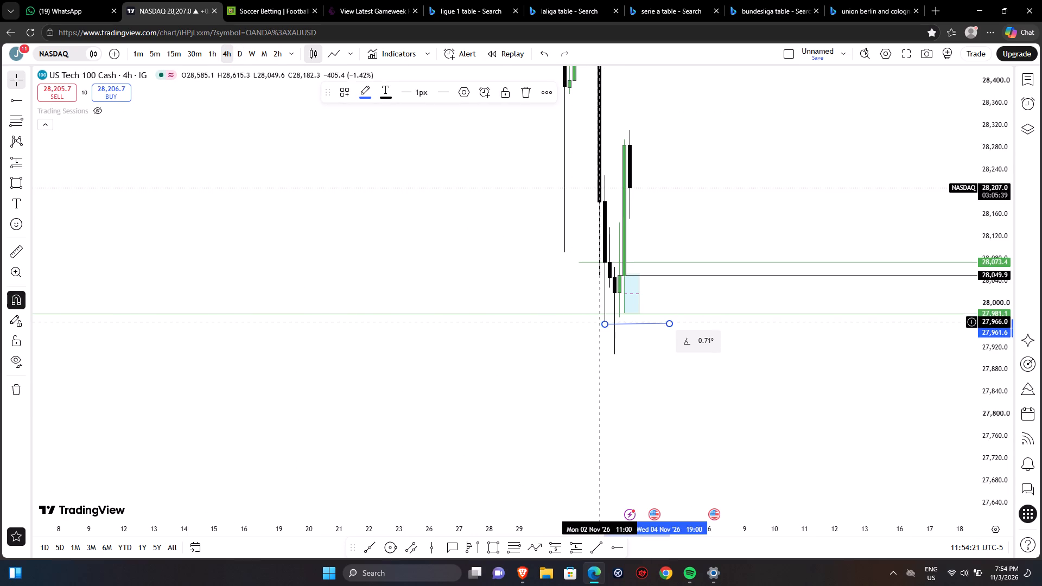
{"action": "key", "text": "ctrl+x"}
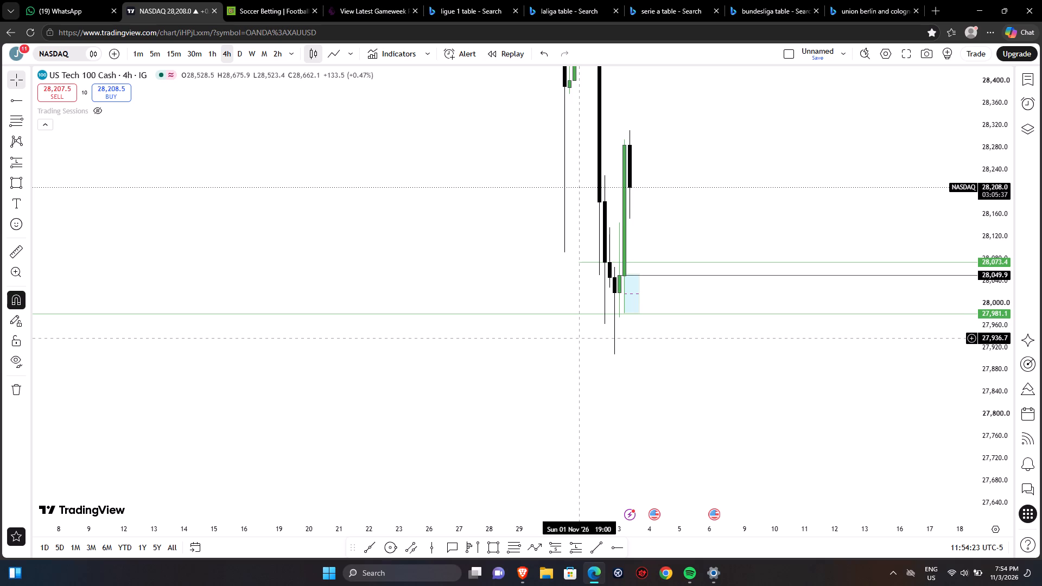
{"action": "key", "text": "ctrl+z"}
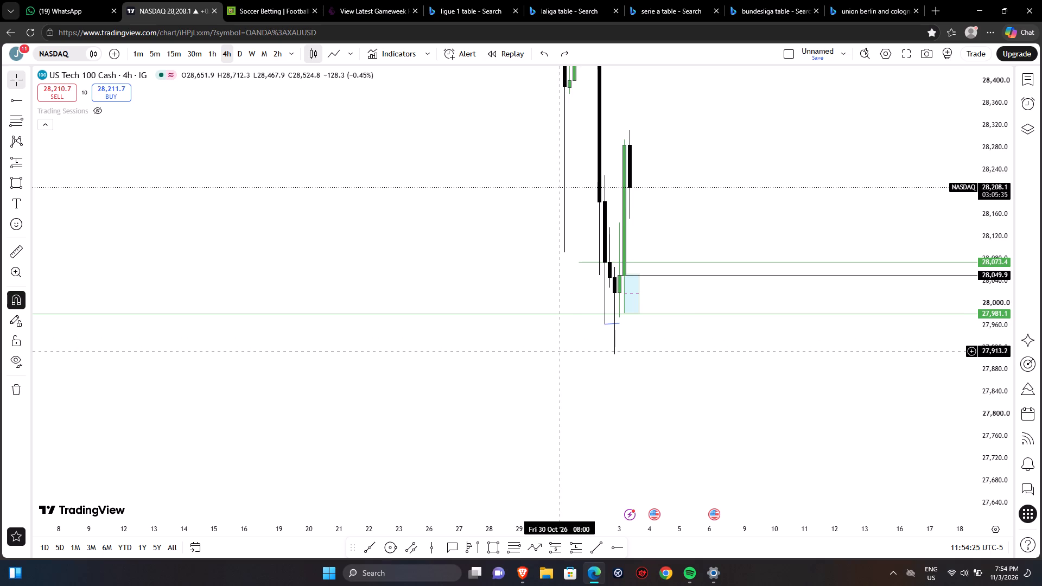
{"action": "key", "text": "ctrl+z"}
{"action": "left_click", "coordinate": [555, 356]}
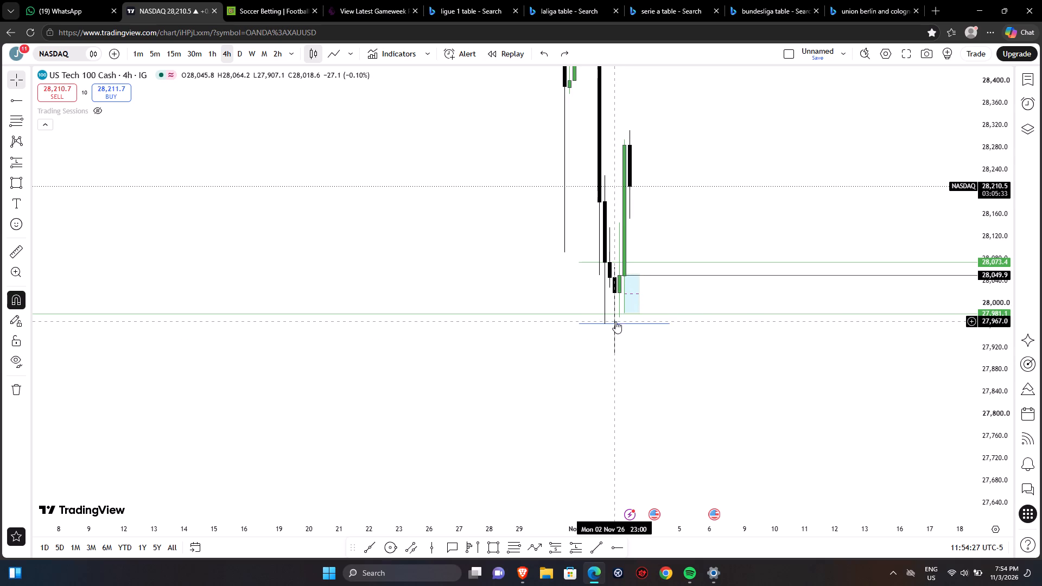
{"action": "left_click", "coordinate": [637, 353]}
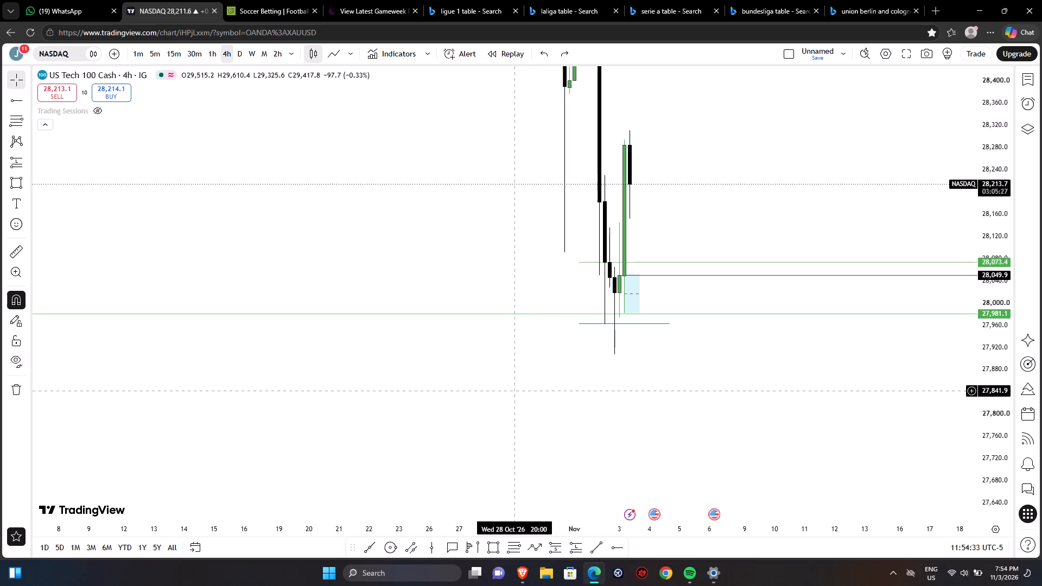
Turn off magnet snapping and delete the long blue trend line below the 27,981.1 ray.
{"action": "left_click", "coordinate": [11, 298]}
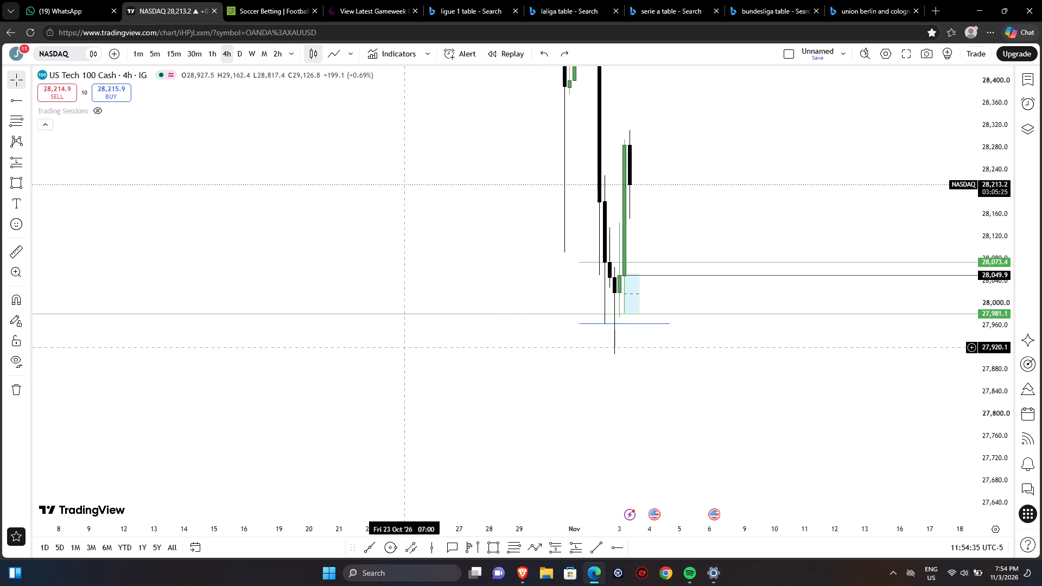
{"action": "left_click", "coordinate": [580, 323]}
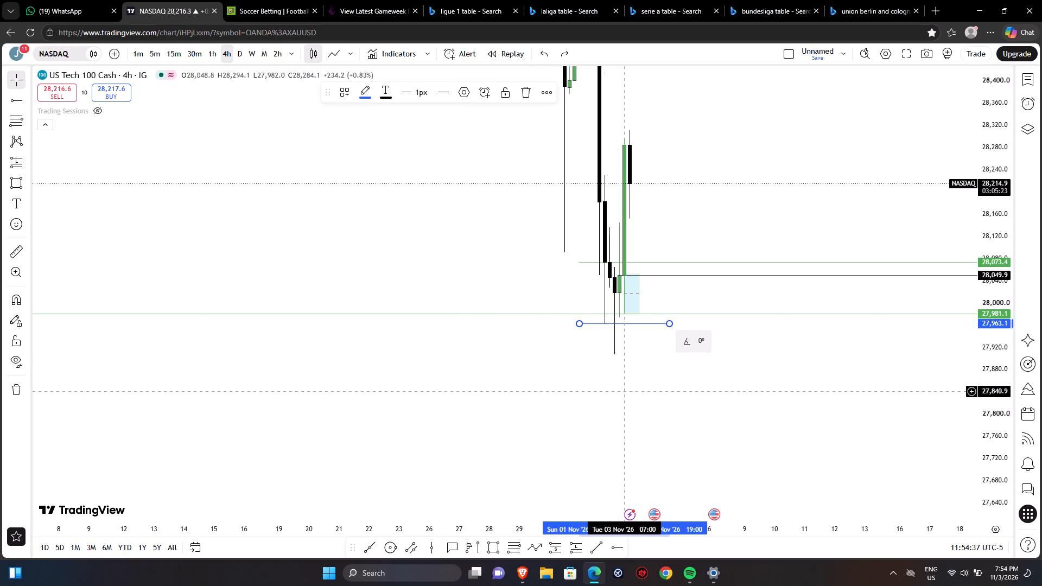
{"action": "left_click", "coordinate": [527, 87]}
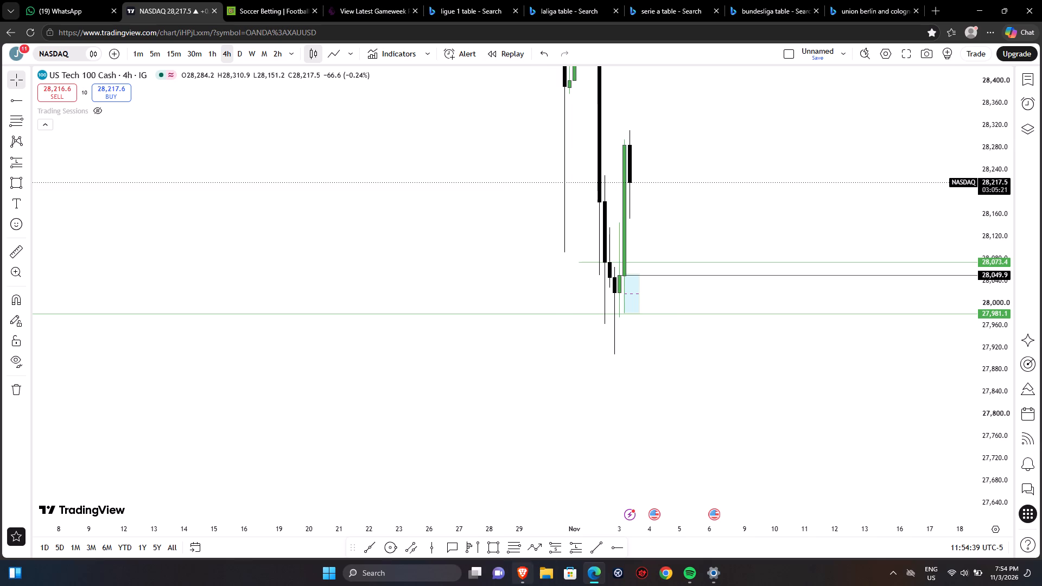
Draw a short horizontal trend line at 27,963.1 from the 2 Nov 15:00 candle's low to 3 Nov 11:00.
{"action": "left_click", "coordinate": [592, 546]}
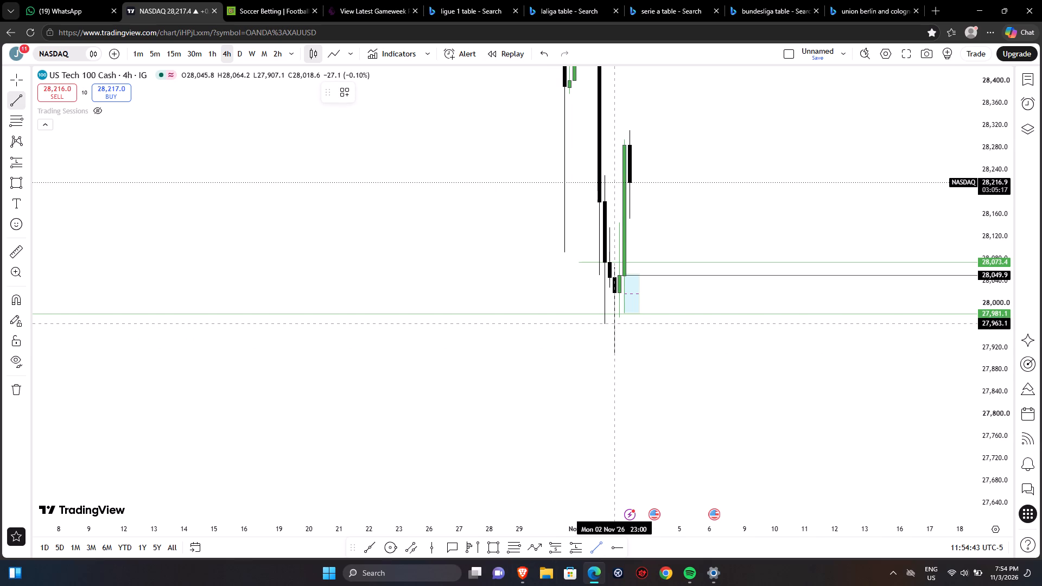
{"action": "left_click", "coordinate": [605, 323]}
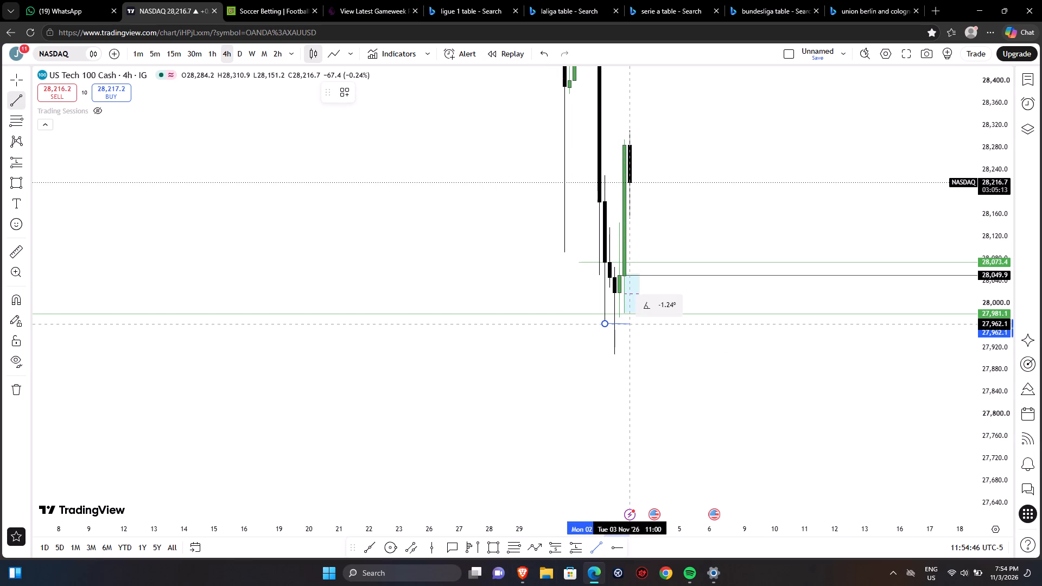
{"action": "left_click", "coordinate": [627, 323]}
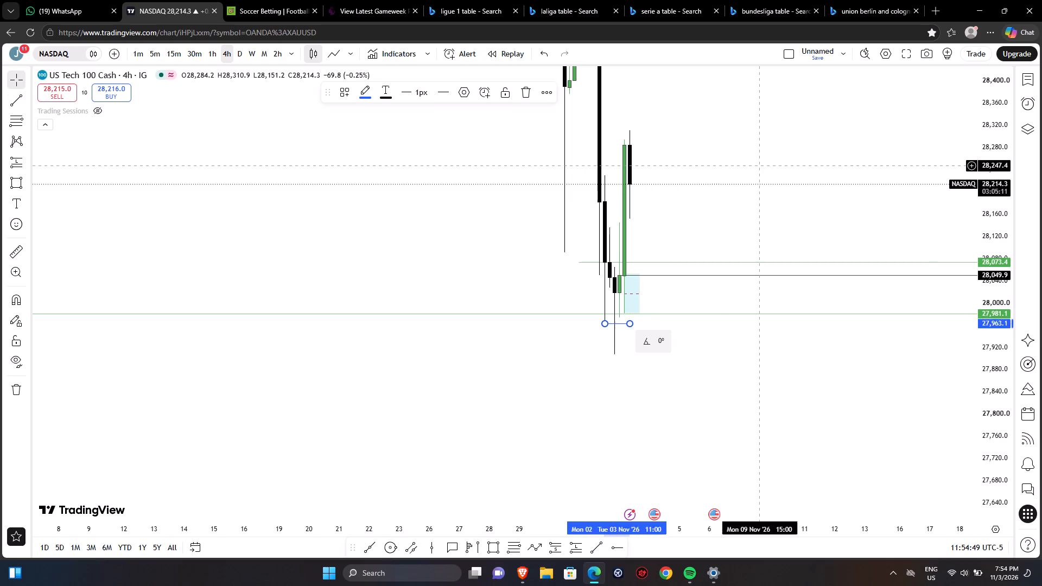
{"action": "left_click", "coordinate": [759, 165]}
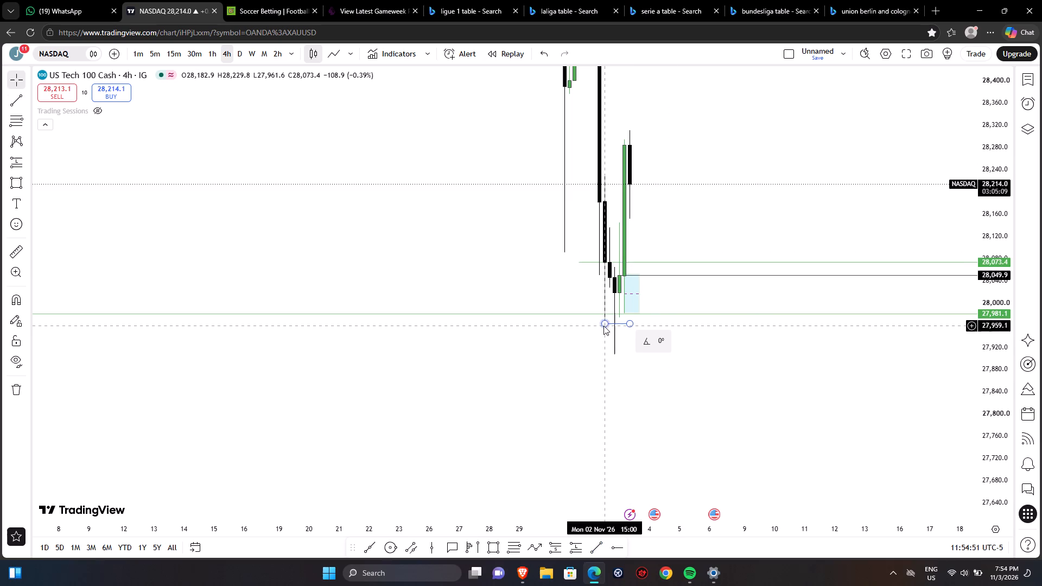
{"action": "left_click", "coordinate": [603, 326]}
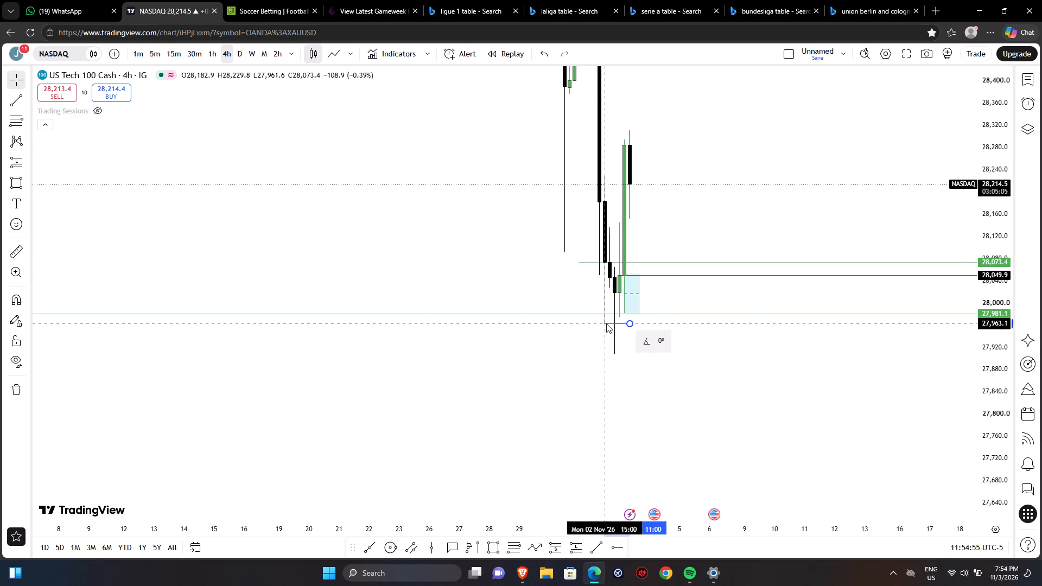
{"action": "left_click", "coordinate": [590, 334]}
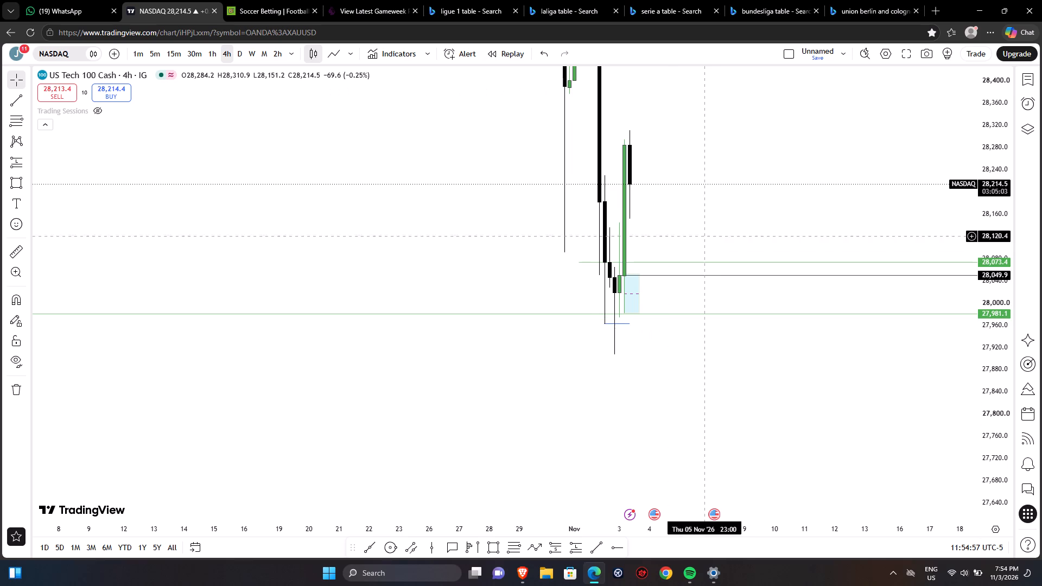
{"action": "left_click", "coordinate": [704, 204]}
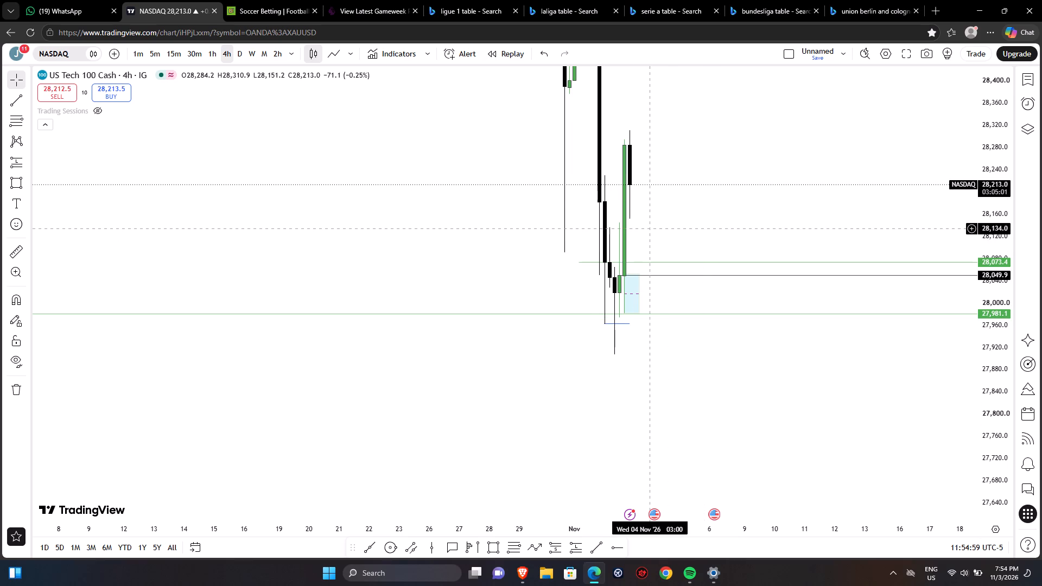
With magnet snapping on, add a horizontal ray from the 30 Oct 12:00 candle's close at 28,389.7 and colour it black.
{"action": "left_click", "coordinate": [621, 545]}
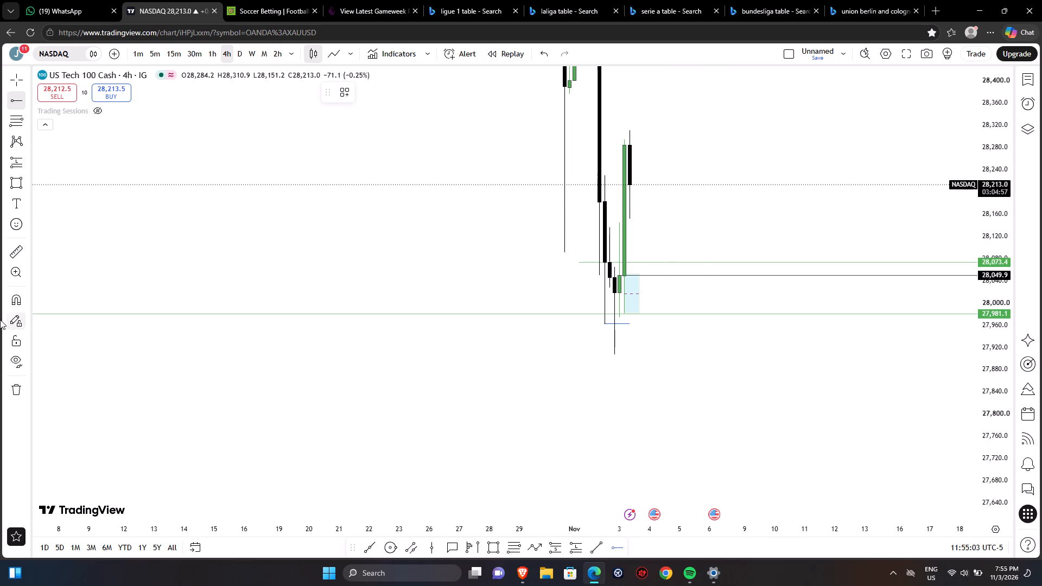
{"action": "left_click", "coordinate": [21, 297]}
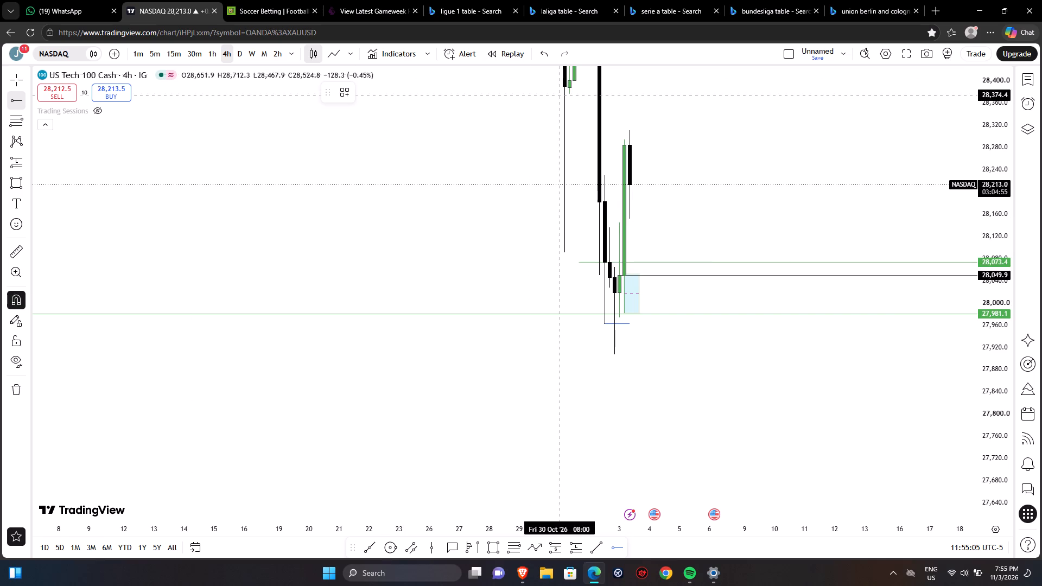
{"action": "left_click", "coordinate": [567, 81]}
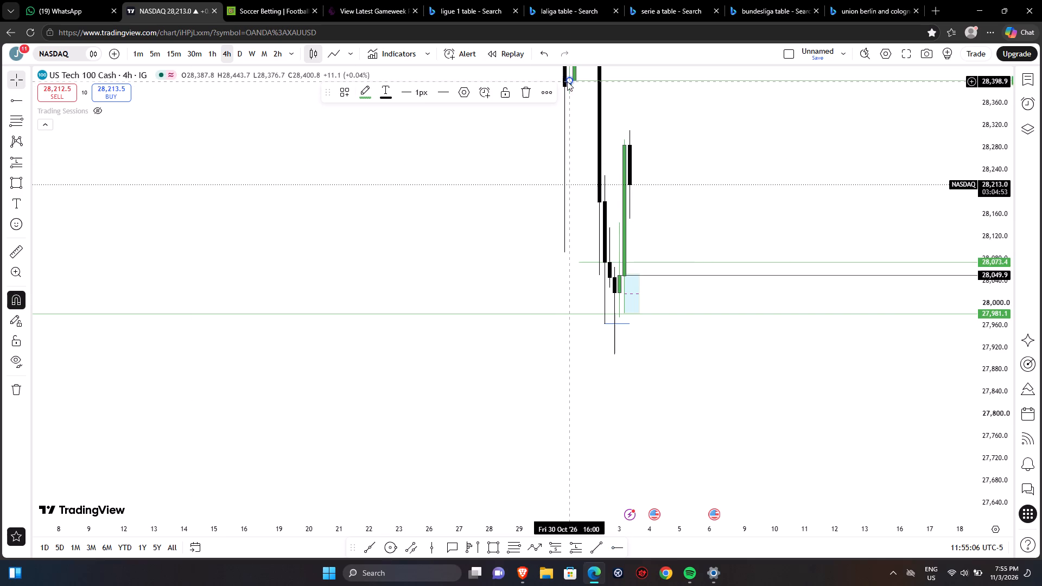
{"action": "left_click_drag", "start_coordinate": [710, 144], "coordinate": [706, 208]}
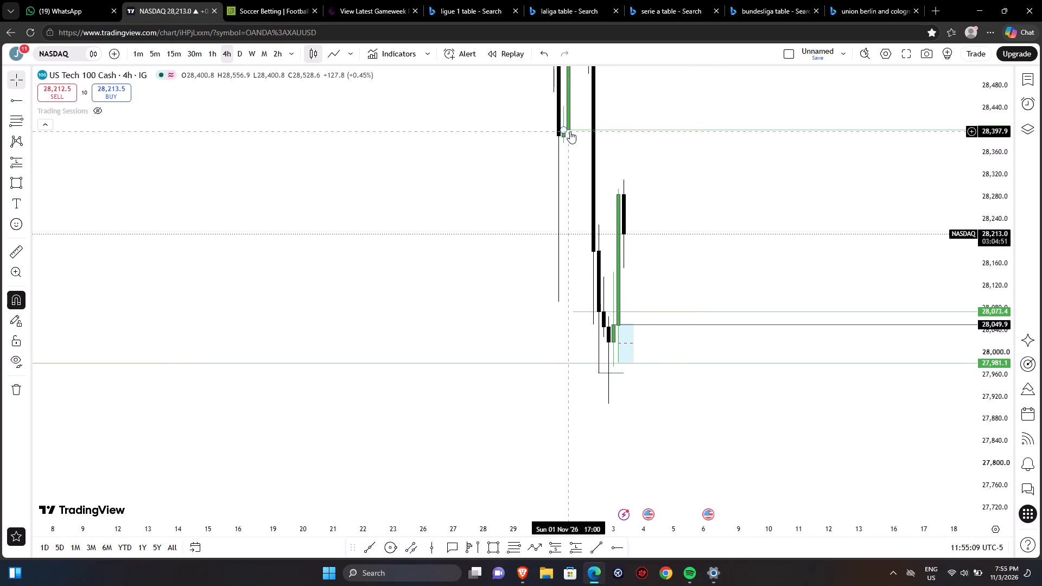
{"action": "left_click_drag", "start_coordinate": [564, 128], "coordinate": [556, 137]}
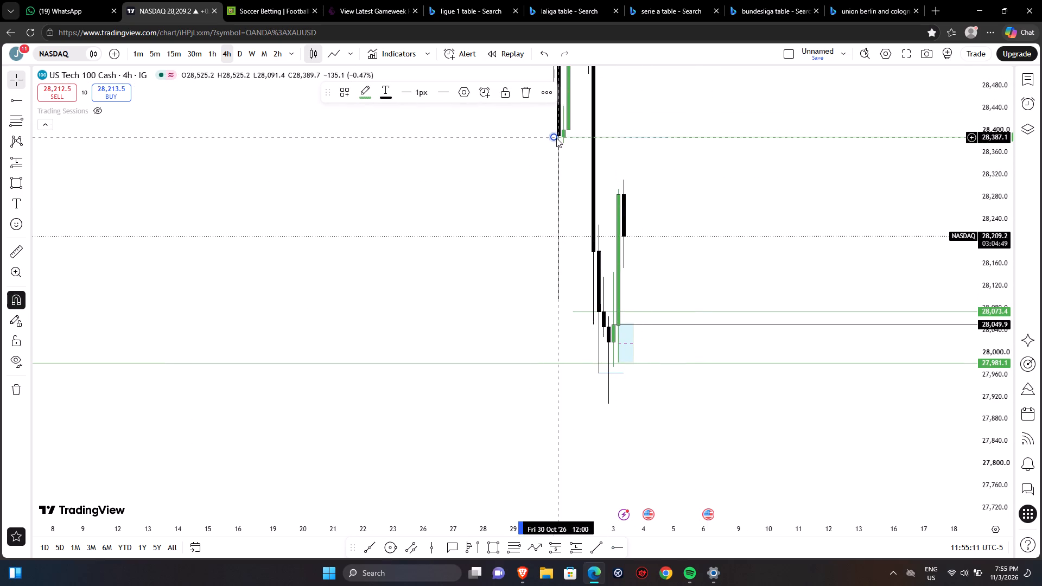
{"action": "left_click", "coordinate": [553, 137]}
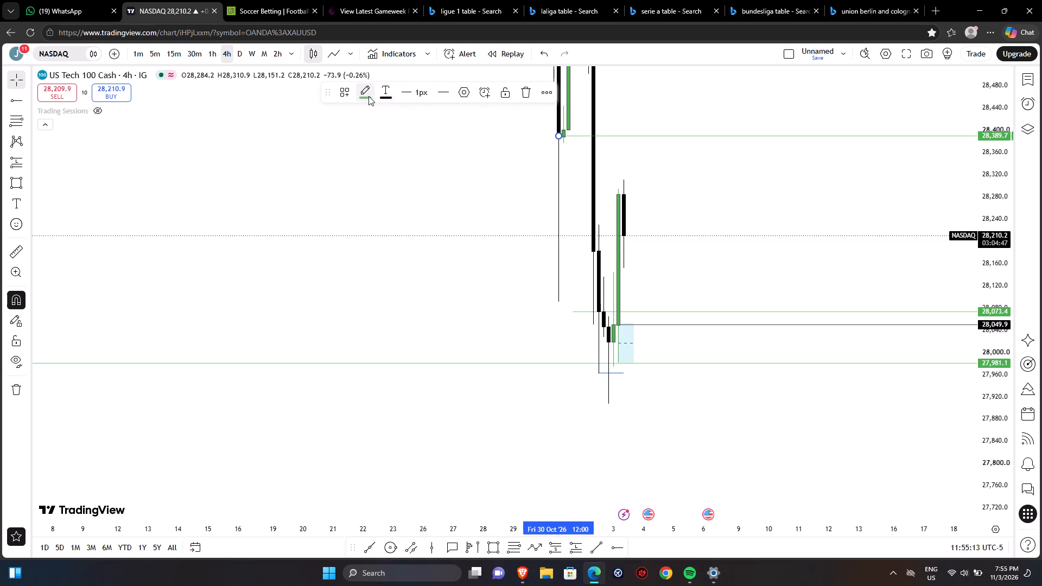
{"action": "left_click", "coordinate": [368, 95]}
{"action": "left_click", "coordinate": [480, 117]}
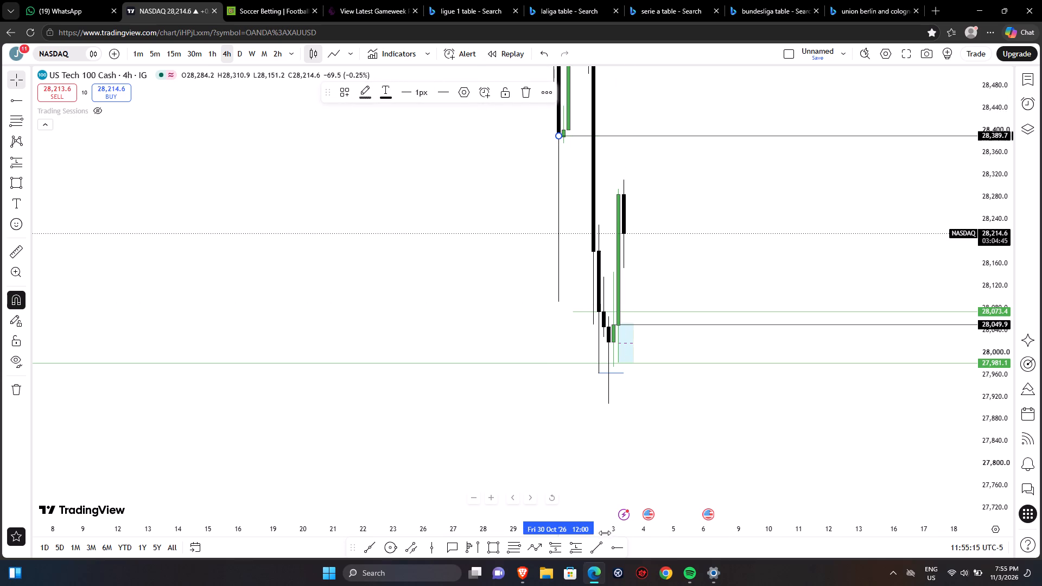
Add a black horizontal ray from the 2 Nov 11:00 candle's close at 28,182.3.
{"action": "left_click", "coordinate": [609, 544]}
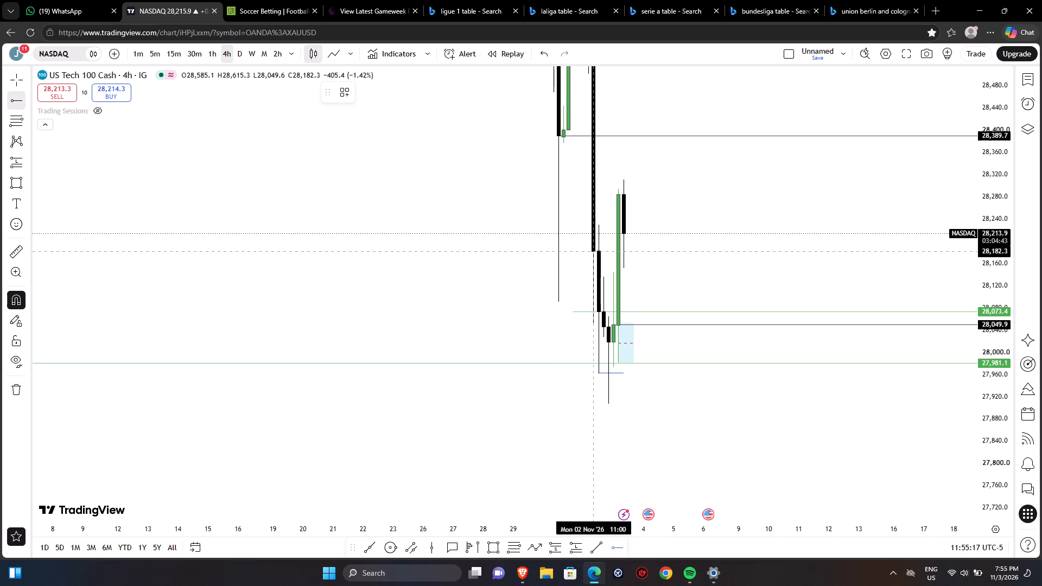
{"action": "left_click", "coordinate": [593, 258]}
Examine the 4-hour candles around the new rays and the marked price levels above 28,389.7.
{"action": "scroll", "coordinate": [995, 364], "scroll_direction": "up", "scroll_amount": 3}
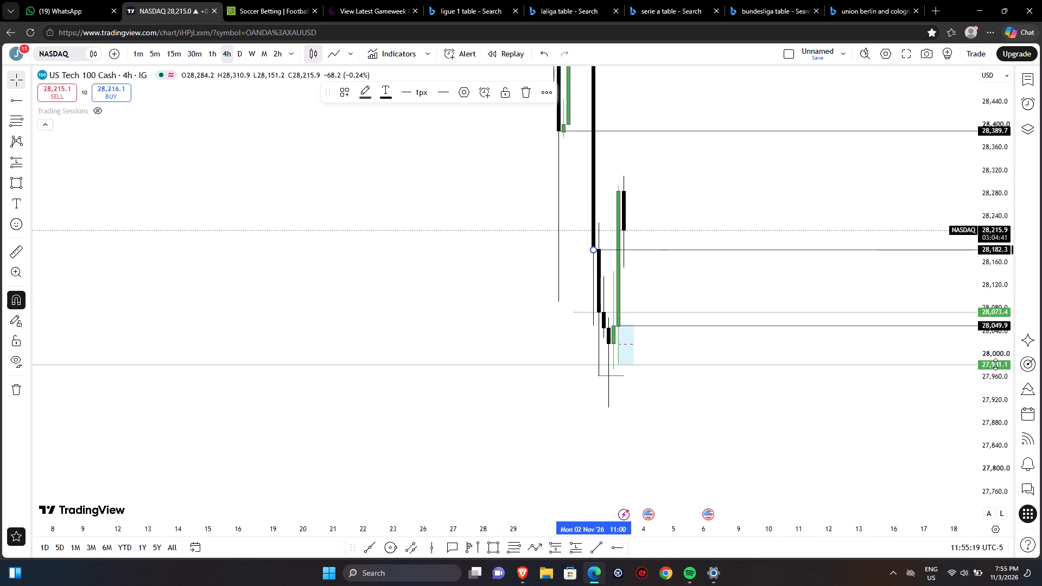
{"action": "scroll", "coordinate": [995, 364], "scroll_direction": "up", "scroll_amount": 14}
{"action": "scroll", "coordinate": [673, 288], "scroll_direction": "up", "scroll_amount": 2}
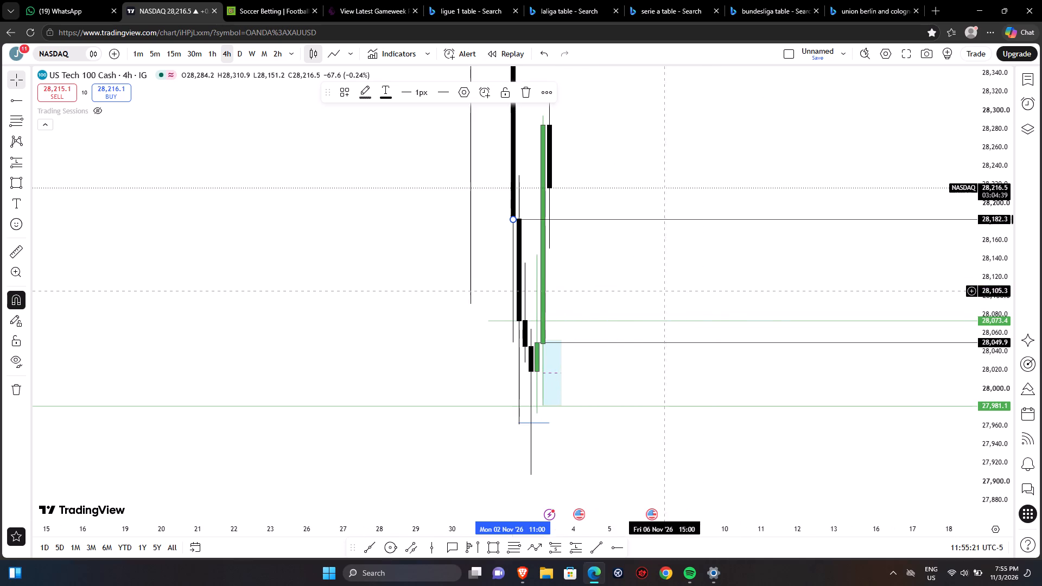
{"action": "left_click_drag", "start_coordinate": [637, 298], "coordinate": [717, 336]}
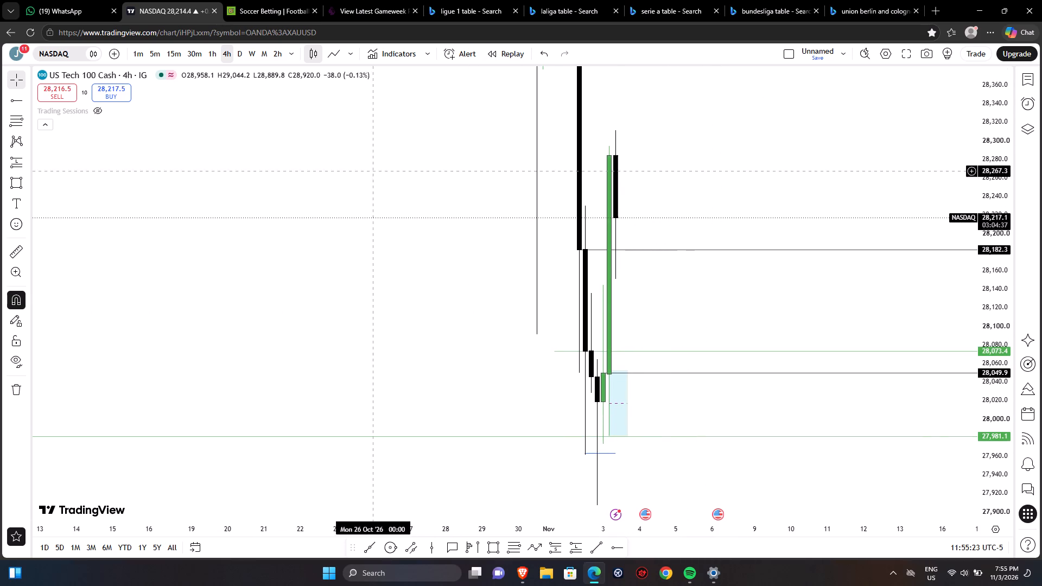
{"action": "left_click_drag", "start_coordinate": [403, 187], "coordinate": [374, 315]}
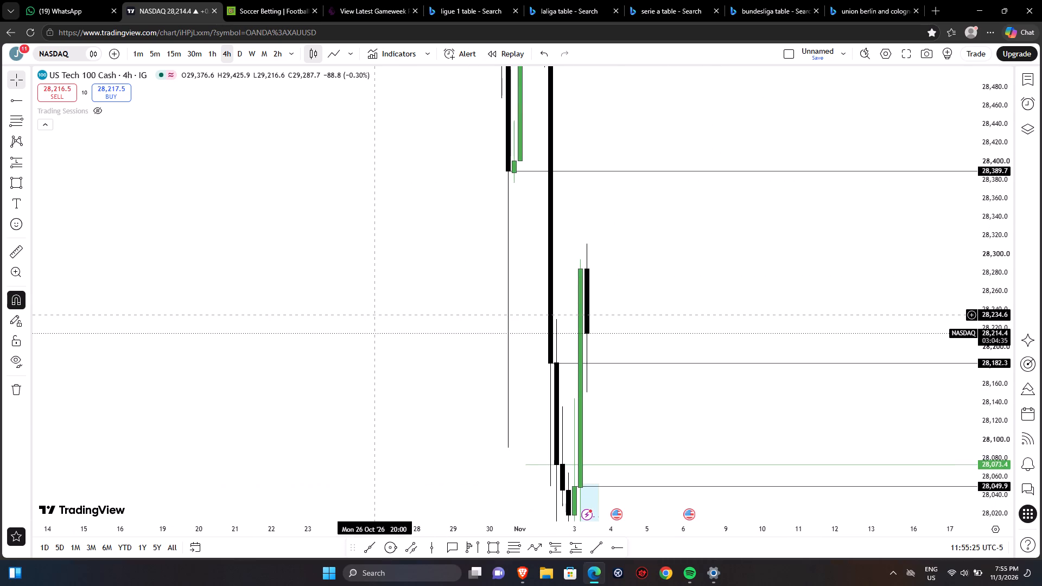
{"action": "left_click_drag", "start_coordinate": [374, 315], "coordinate": [374, 314]}
{"action": "left_click_drag", "start_coordinate": [373, 315], "coordinate": [359, 402]}
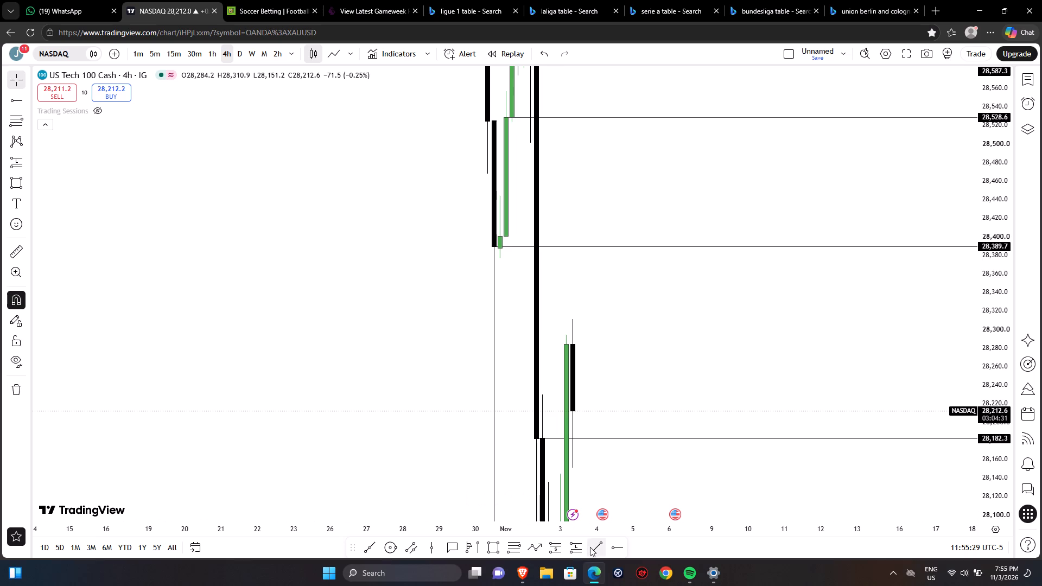
Add a black horizontal ray from the 3 Nov 07:00 candle's close at 28,284.1.
{"action": "left_click", "coordinate": [617, 550]}
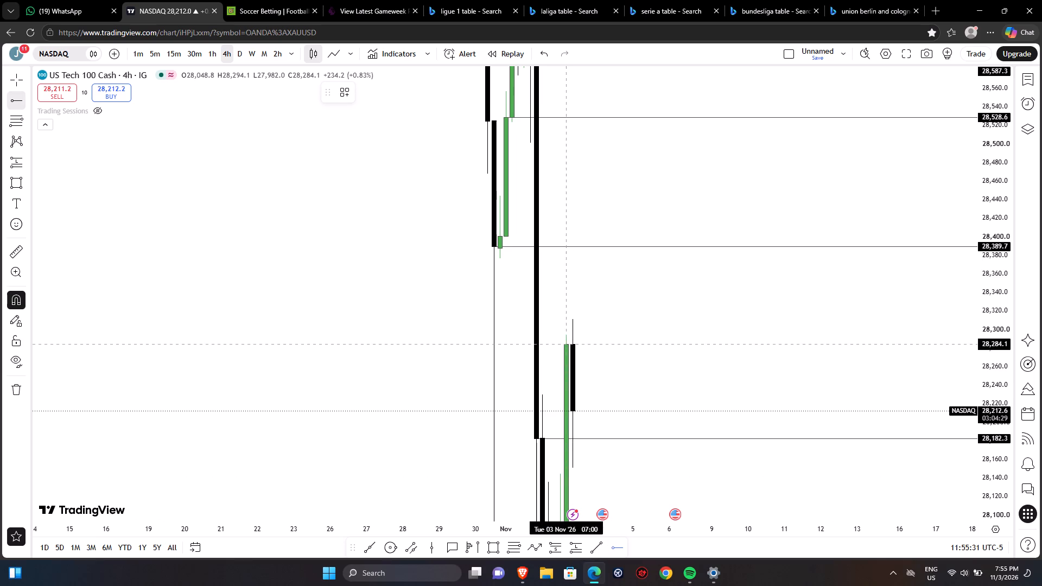
{"action": "left_click", "coordinate": [567, 365]}
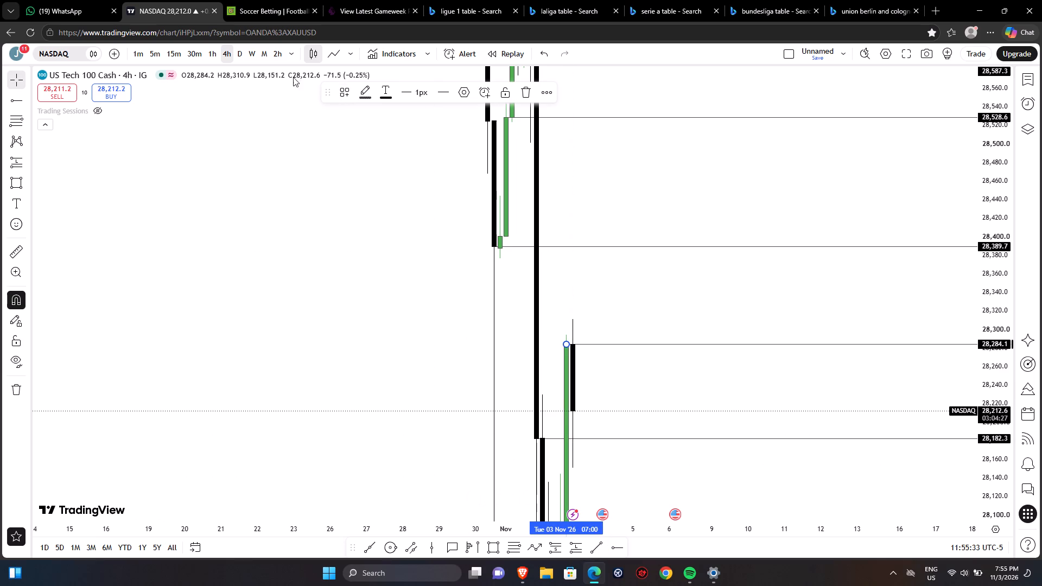
On the weekly chart, add a horizontal ray from the 27 Jul candle at 28,447.6 and colour it red.
{"action": "left_click", "coordinate": [253, 55]}
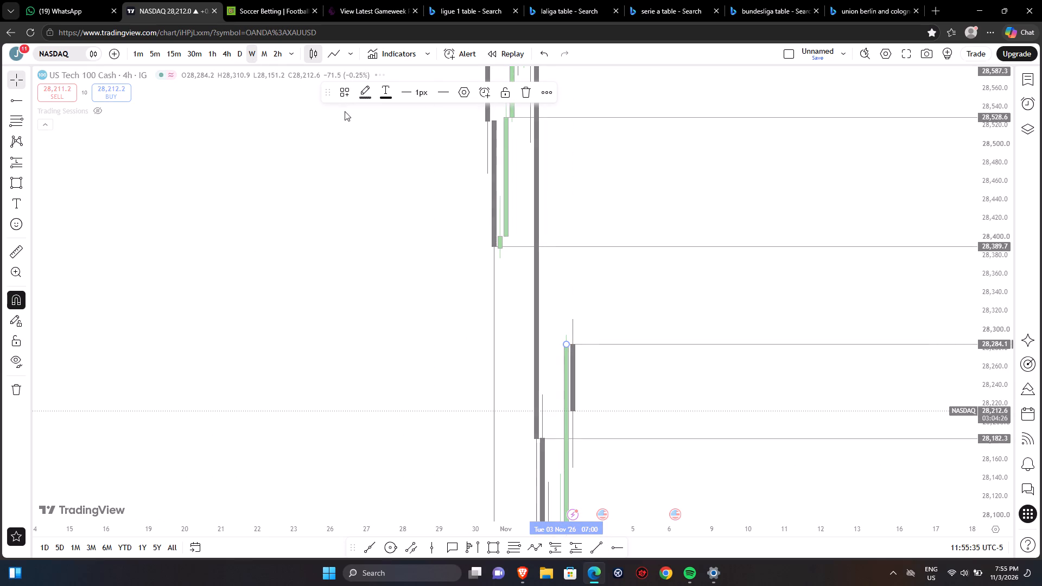
{"action": "scroll", "coordinate": [993, 253], "scroll_direction": "down", "scroll_amount": 6}
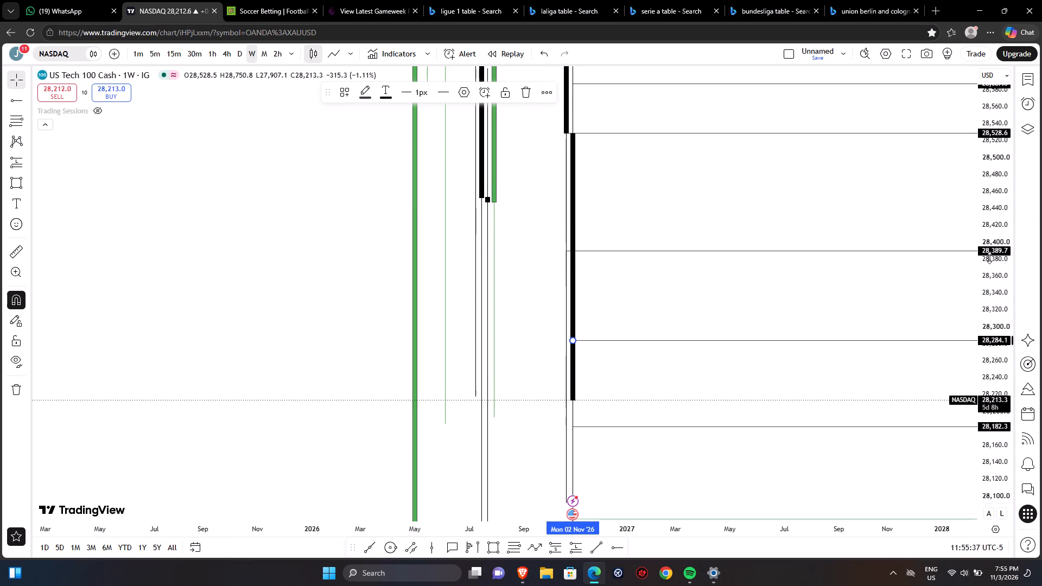
{"action": "scroll", "coordinate": [989, 258], "scroll_direction": "down", "scroll_amount": 17}
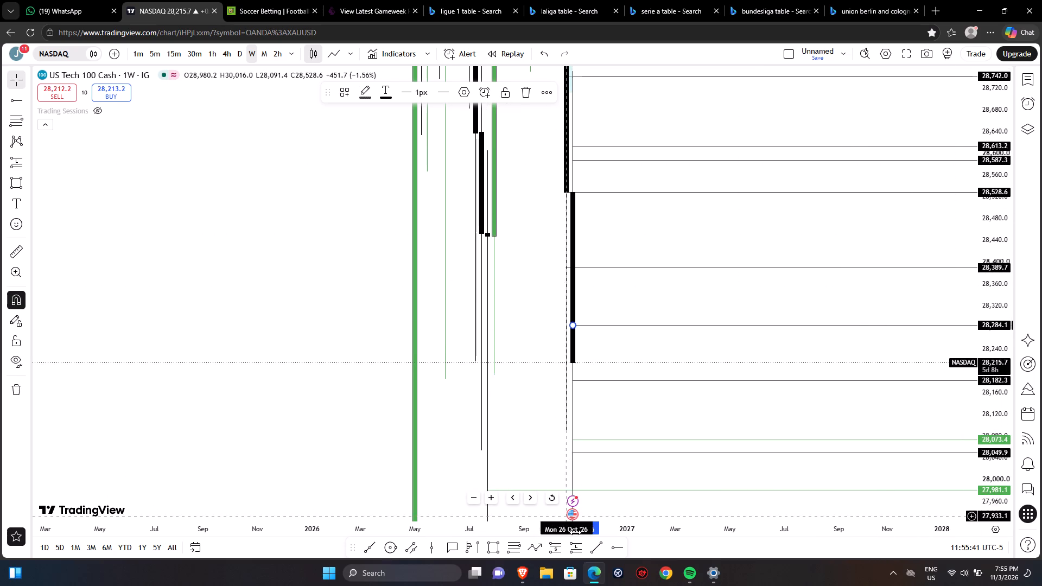
{"action": "left_click", "coordinate": [618, 548]}
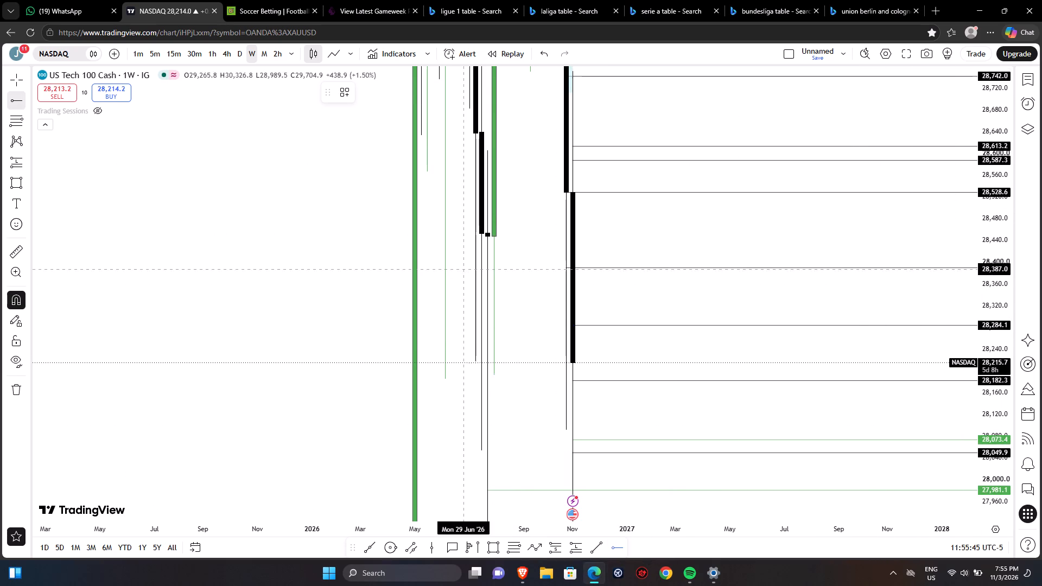
{"action": "left_click", "coordinate": [485, 256]}
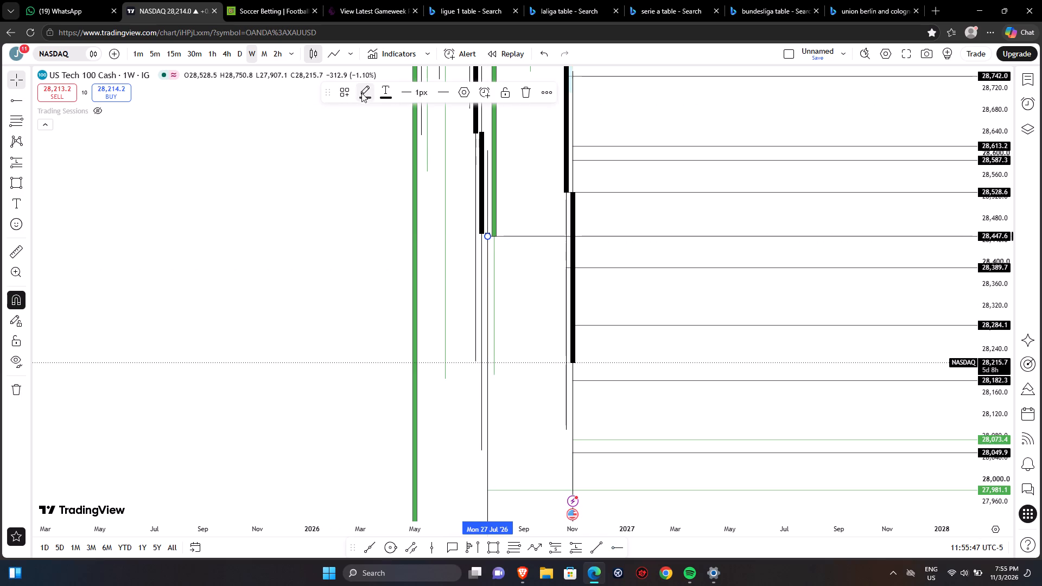
{"action": "left_click", "coordinate": [365, 99]}
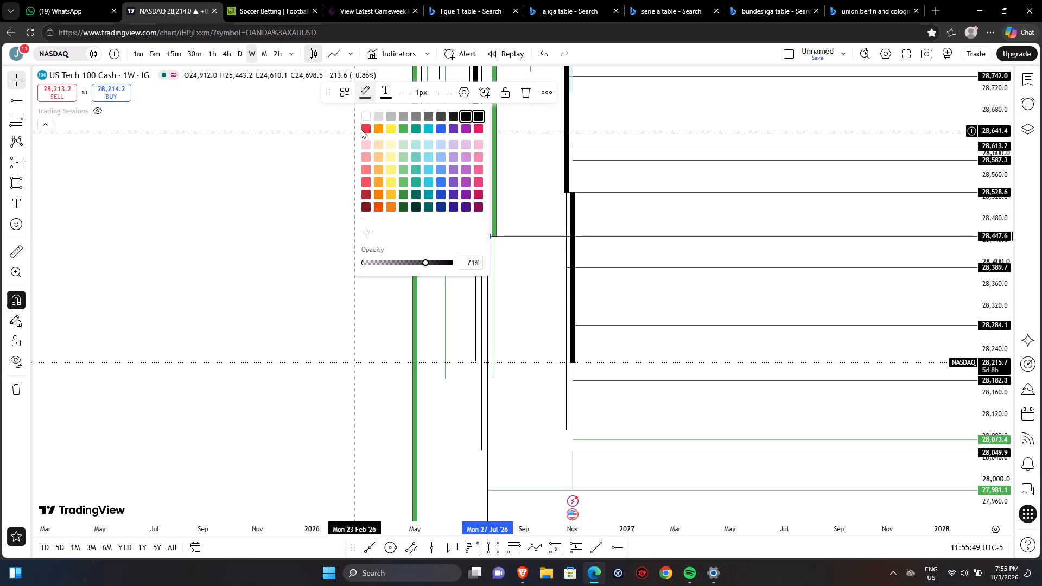
{"action": "left_click", "coordinate": [369, 128]}
{"action": "left_click", "coordinate": [277, 174]}
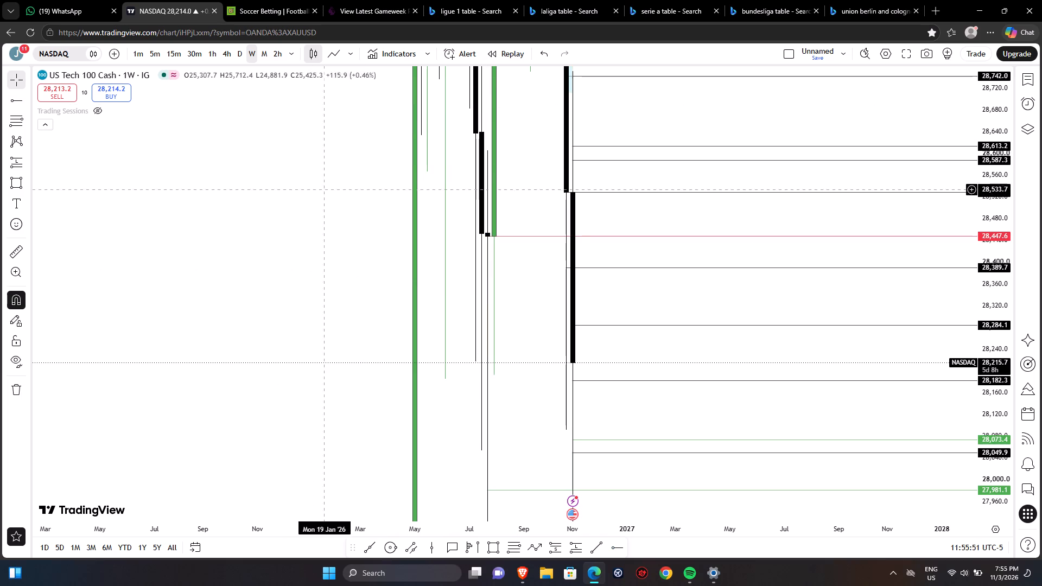
Switch the chart to the daily timeframe to work on the July candles at the red ray's start.
{"action": "left_click", "coordinate": [237, 47]}
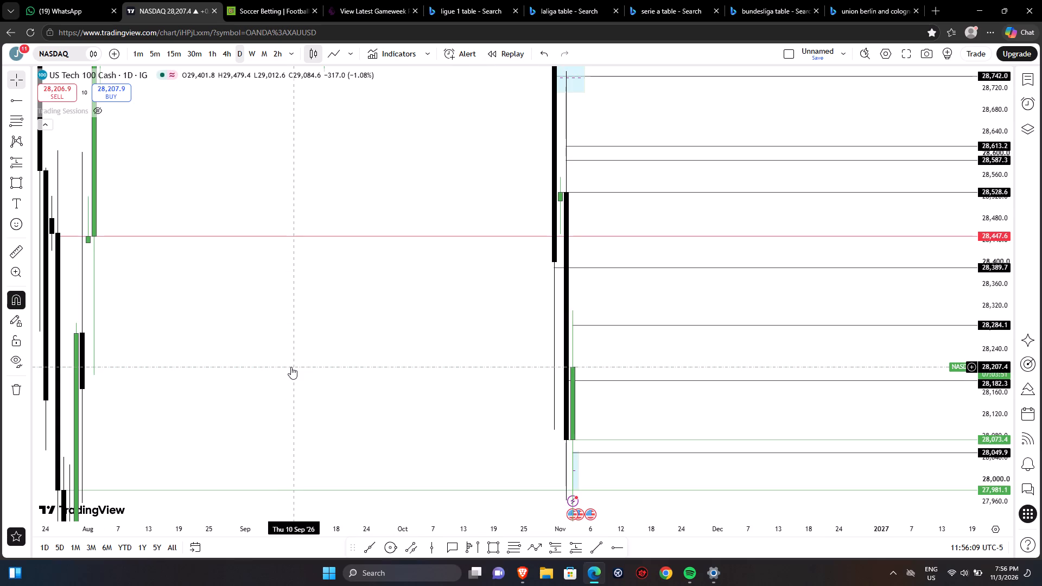
{"action": "left_click_drag", "start_coordinate": [276, 332], "coordinate": [447, 368]}
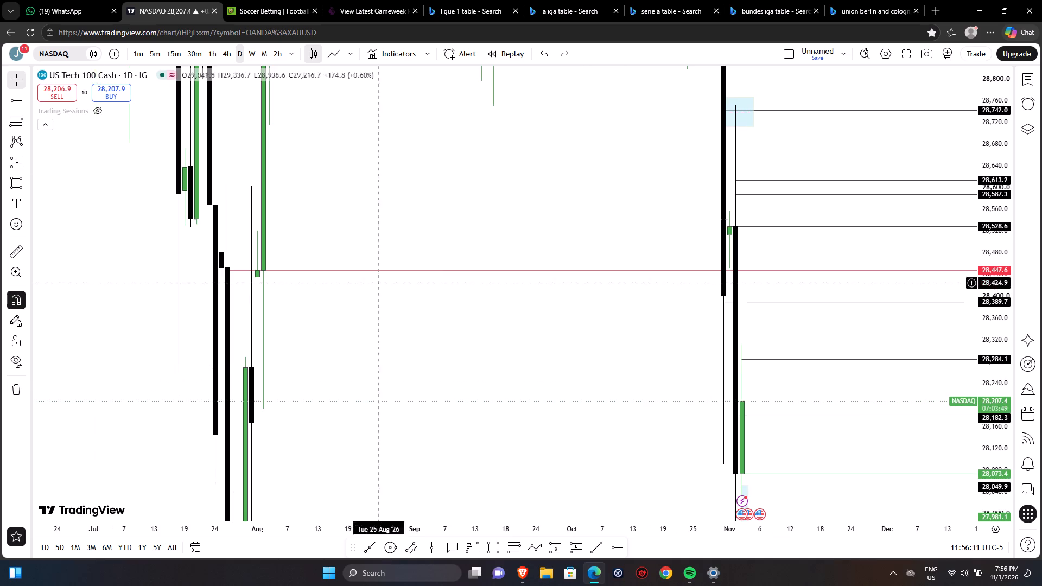
Check the red ray against the daily closes in line-chart view and return to candles, staying on the page.
{"action": "left_click", "coordinate": [329, 56]}
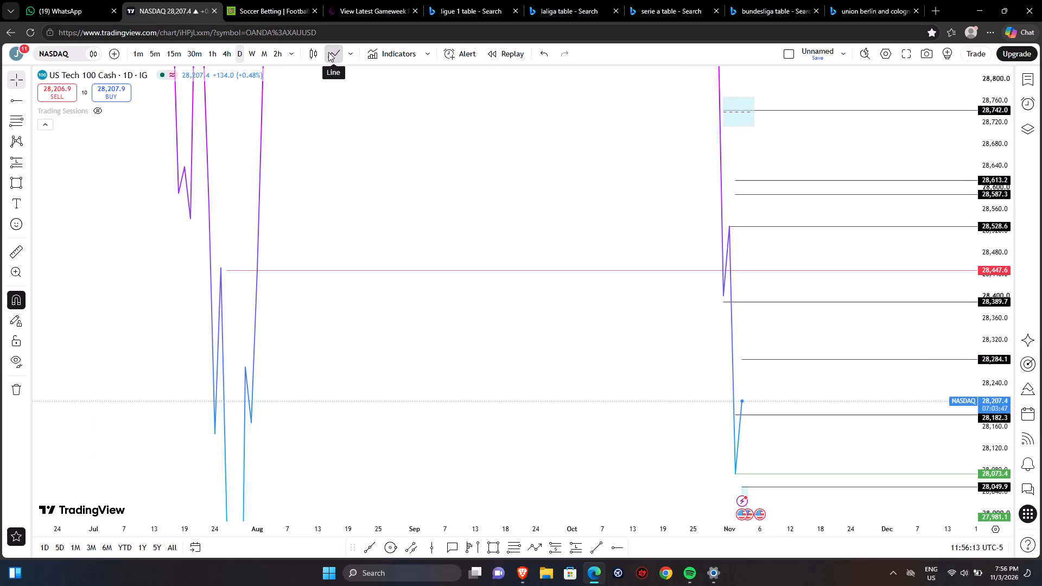
{"action": "left_click", "coordinate": [301, 40]}
{"action": "left_click", "coordinate": [312, 49]}
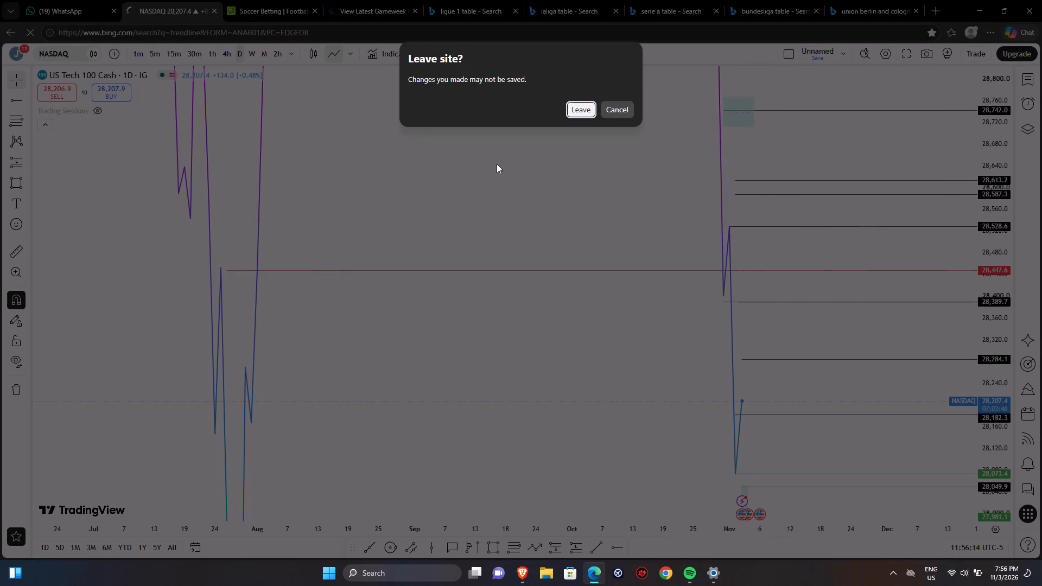
{"action": "left_click", "coordinate": [611, 104]}
{"action": "left_click", "coordinate": [511, 164]}
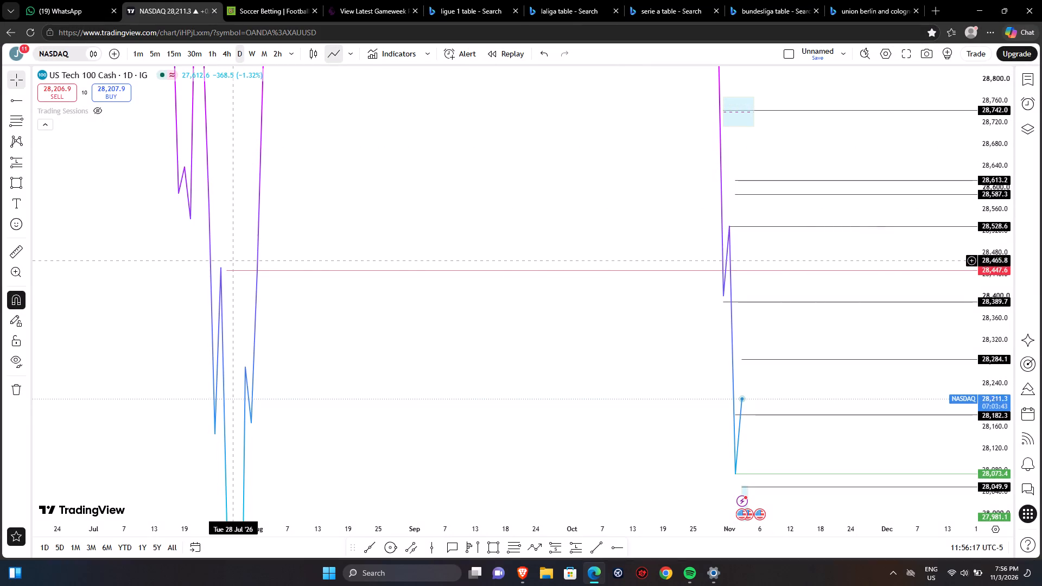
{"action": "left_click", "coordinate": [319, 50]}
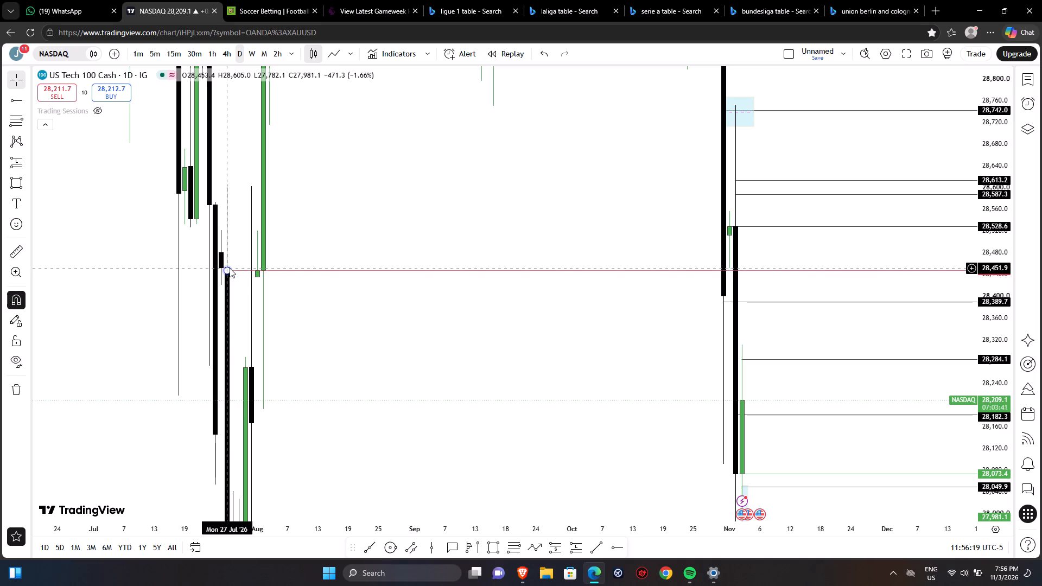
Move the red ray's anchor to the 27 Jul daily candle's open at 28,453.4.
{"action": "left_click", "coordinate": [230, 268]}
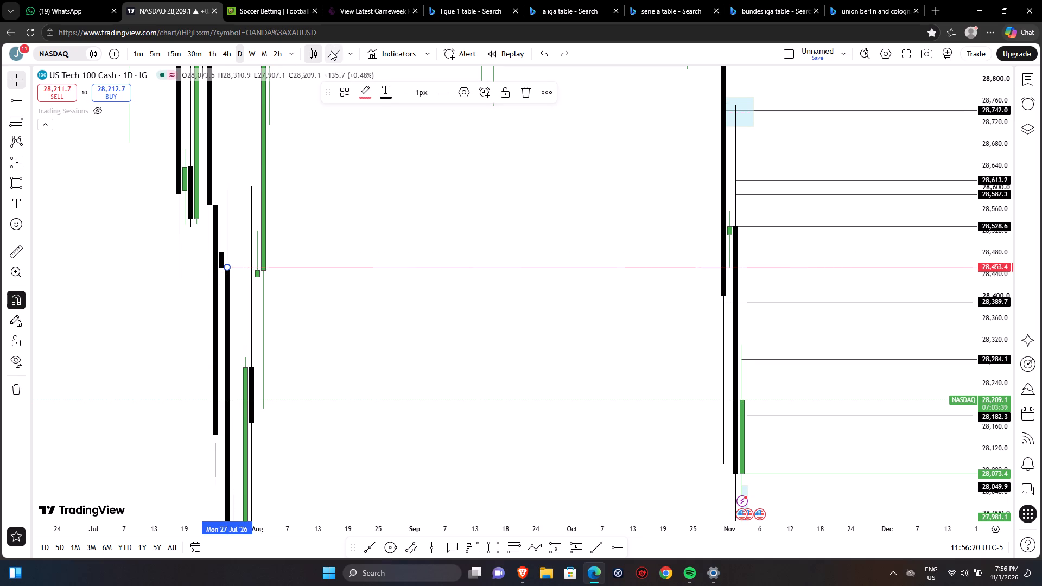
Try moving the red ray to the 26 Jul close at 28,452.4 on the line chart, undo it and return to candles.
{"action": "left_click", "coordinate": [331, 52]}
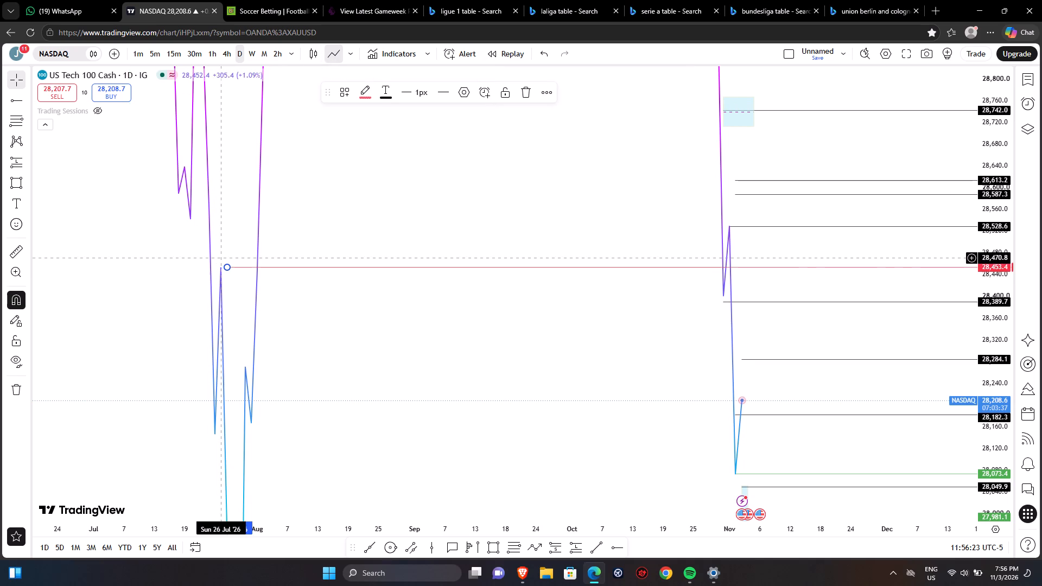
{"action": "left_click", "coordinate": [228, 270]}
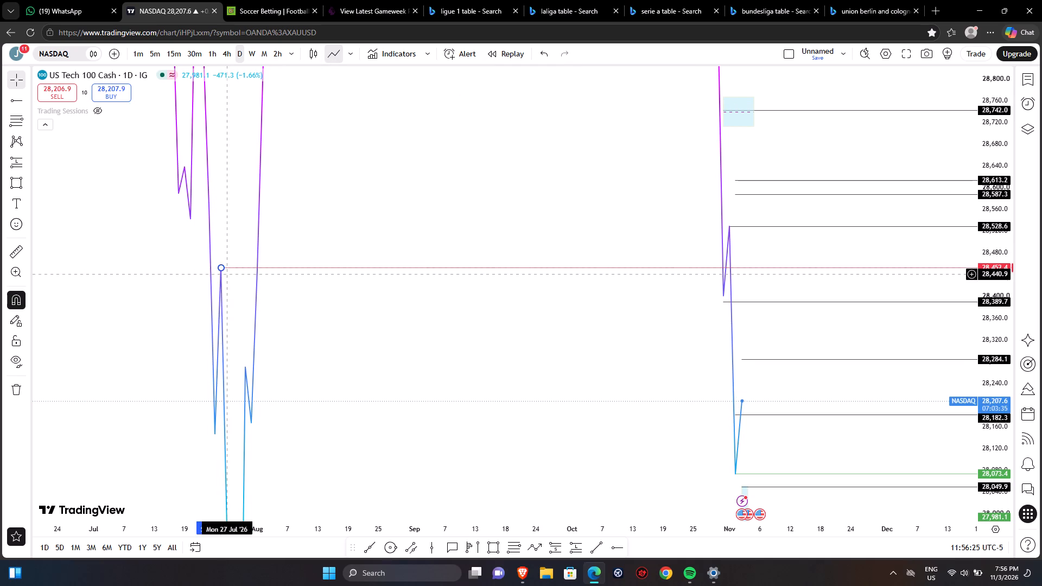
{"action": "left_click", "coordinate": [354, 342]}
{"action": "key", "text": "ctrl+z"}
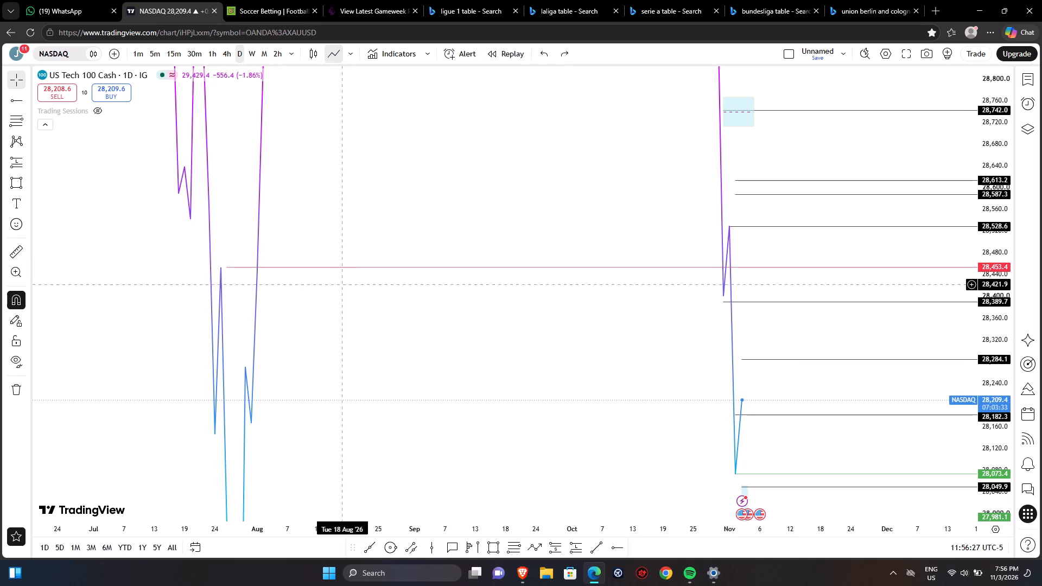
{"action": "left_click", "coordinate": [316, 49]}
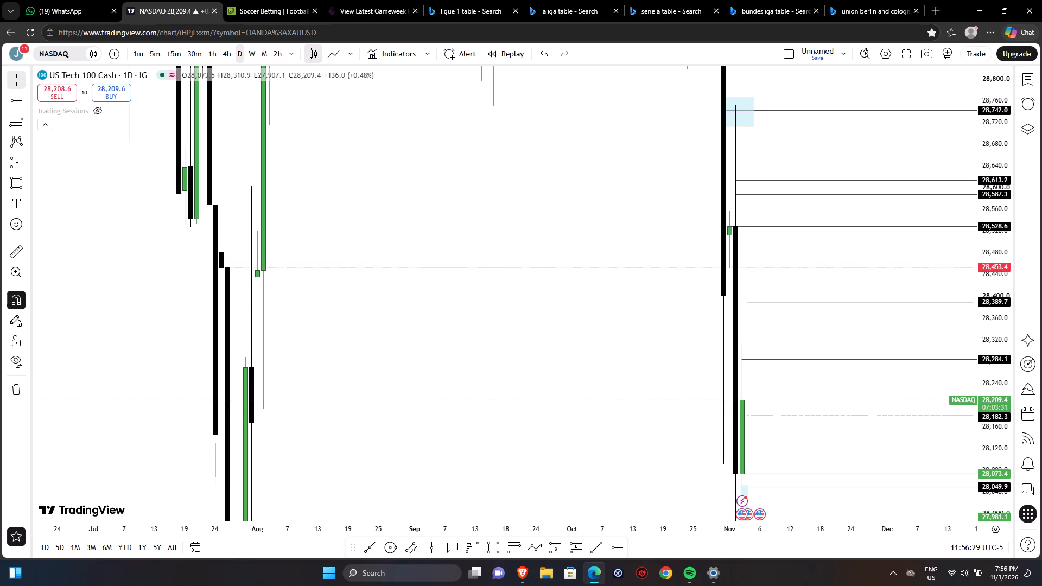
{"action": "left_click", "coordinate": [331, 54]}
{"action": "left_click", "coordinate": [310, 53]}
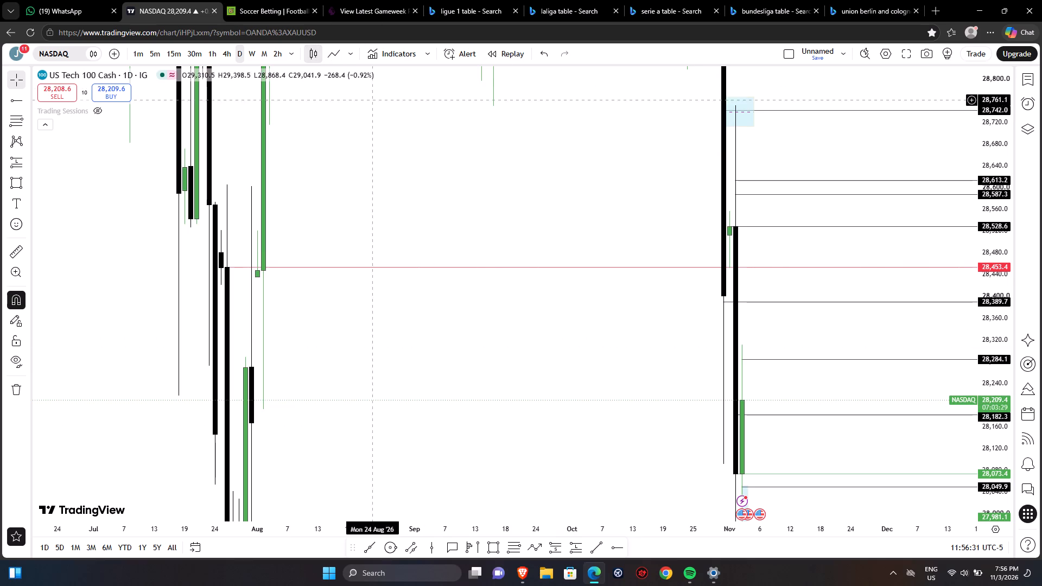
Move the 28,389.7 ray to the 30 Oct daily candle's close at 28,400.8 and colour it green.
{"action": "left_click_drag", "start_coordinate": [613, 363], "coordinate": [487, 356]}
{"action": "scroll", "coordinate": [485, 356], "scroll_direction": "up", "scroll_amount": 3}
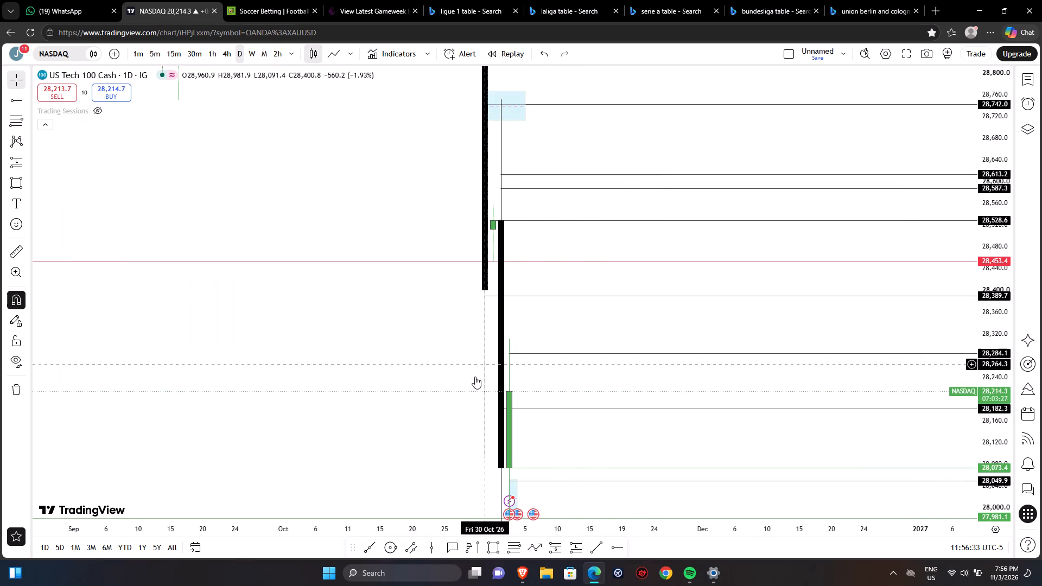
{"action": "left_click_drag", "start_coordinate": [416, 412], "coordinate": [501, 290]}
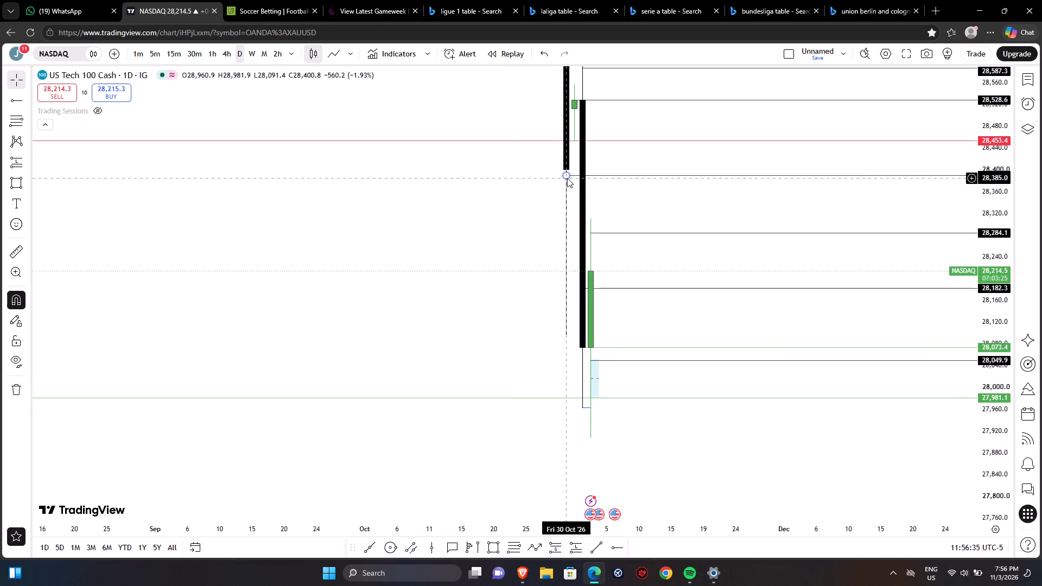
{"action": "left_click_drag", "start_coordinate": [567, 178], "coordinate": [567, 172]}
{"action": "left_click", "coordinate": [359, 98]}
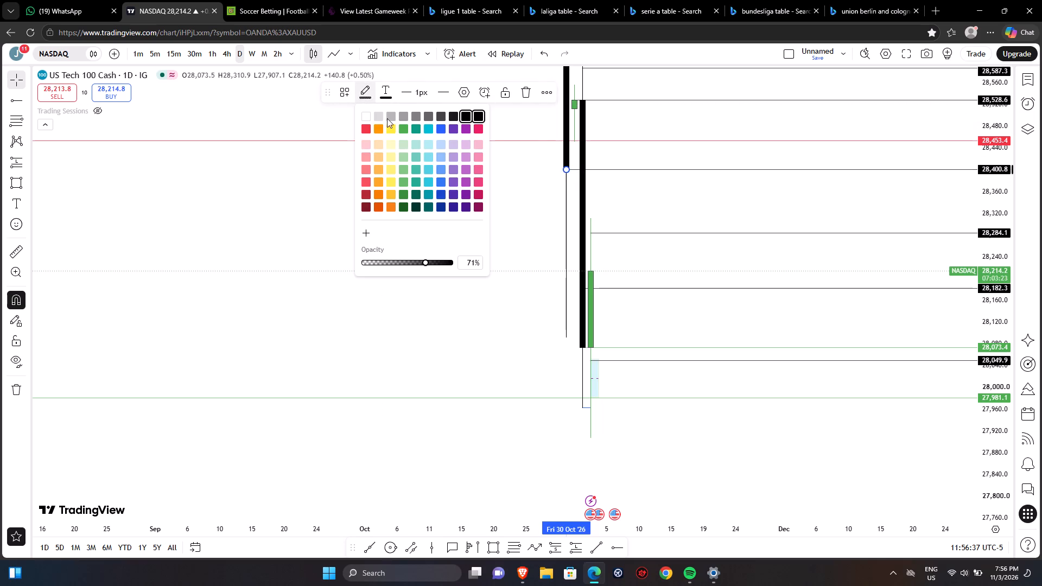
{"action": "left_click", "coordinate": [402, 126]}
{"action": "left_click", "coordinate": [415, 262]}
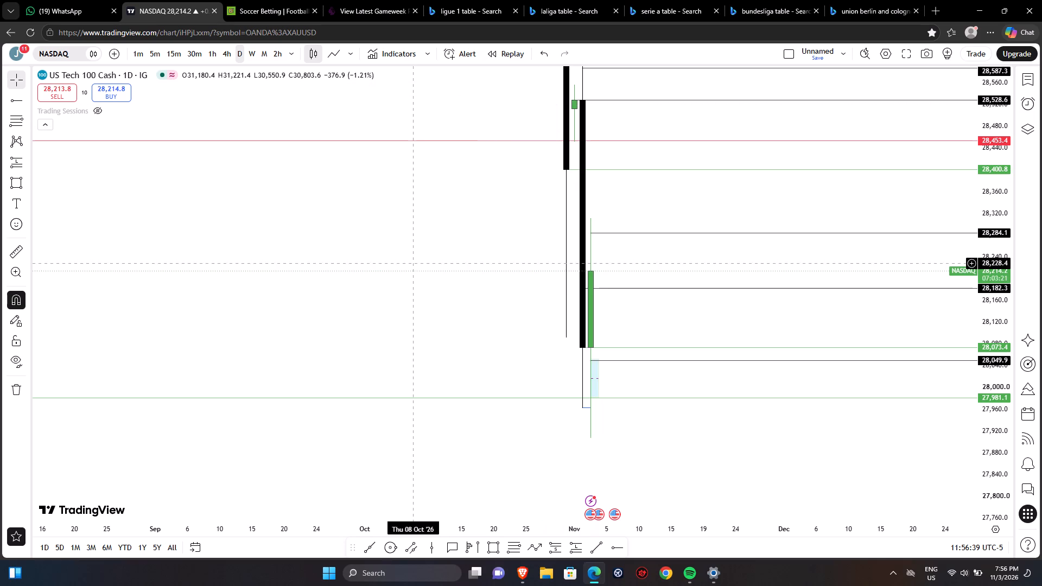
Colour the 28,528.6 ray starting at the 1 Nov daily candle's close green.
{"action": "scroll", "coordinate": [415, 270], "scroll_direction": "up", "scroll_amount": 2}
{"action": "left_click_drag", "start_coordinate": [398, 285], "coordinate": [436, 297]}
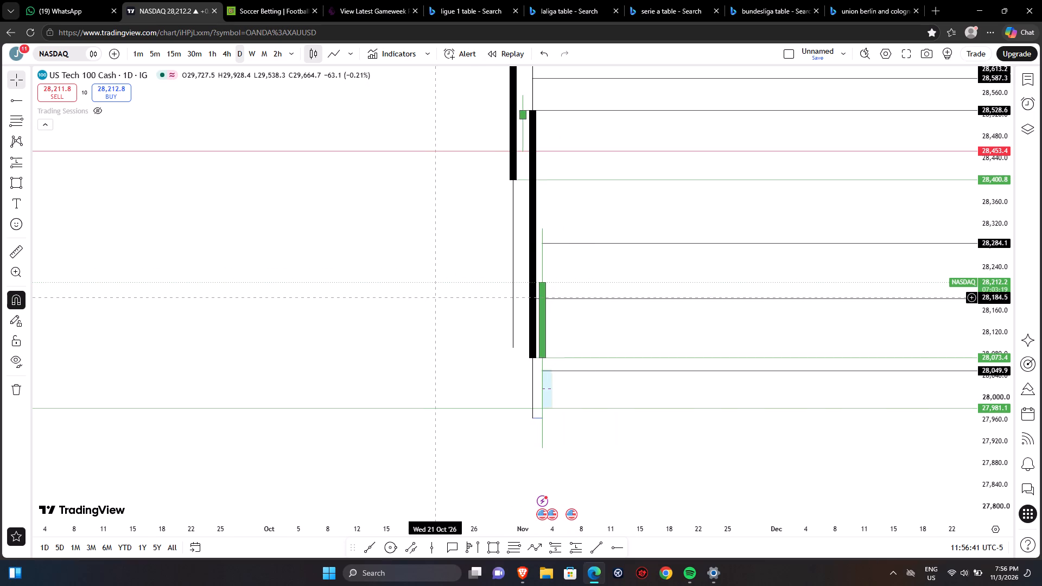
{"action": "left_click_drag", "start_coordinate": [426, 284], "coordinate": [436, 421]}
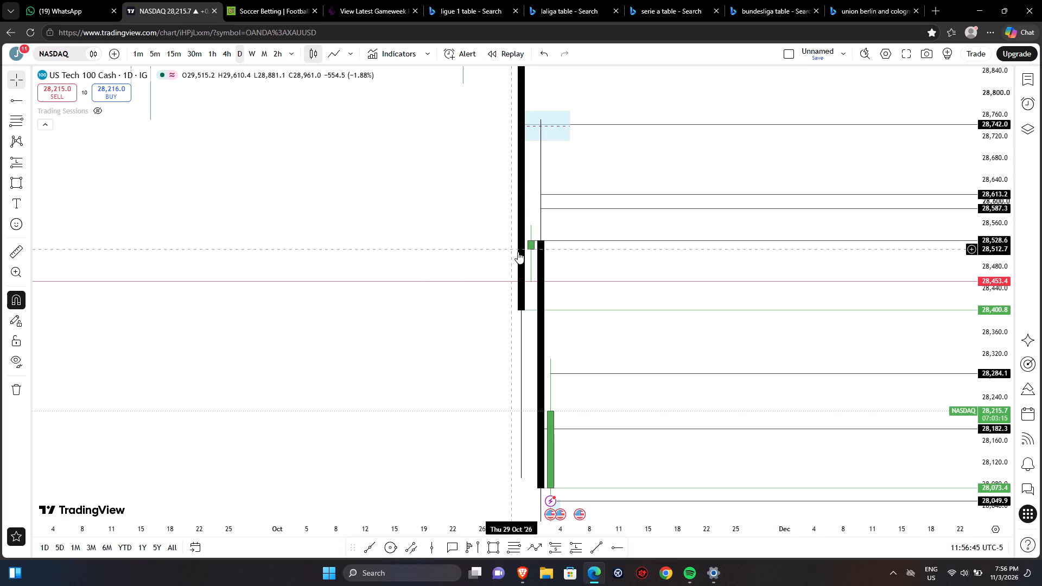
{"action": "left_click", "coordinate": [335, 56]}
{"action": "left_click", "coordinate": [309, 52]}
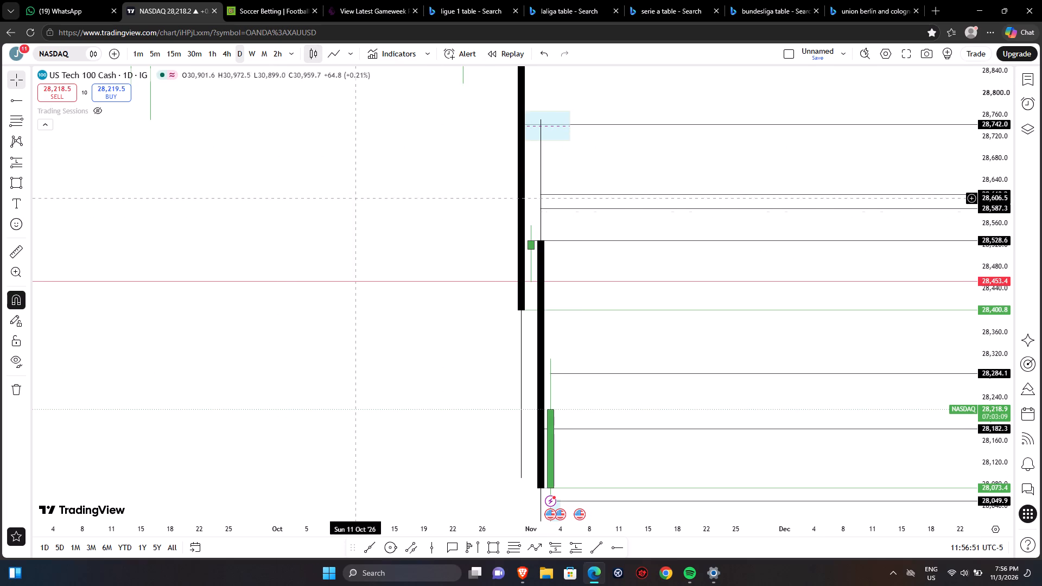
{"action": "left_click", "coordinate": [530, 240]}
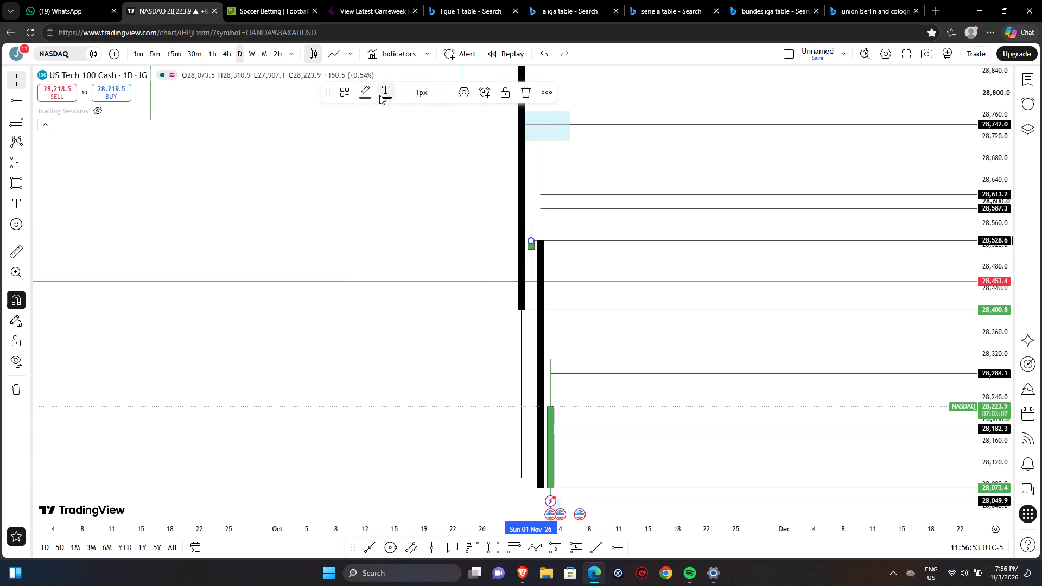
{"action": "left_click", "coordinate": [362, 95]}
{"action": "left_click", "coordinate": [403, 128]}
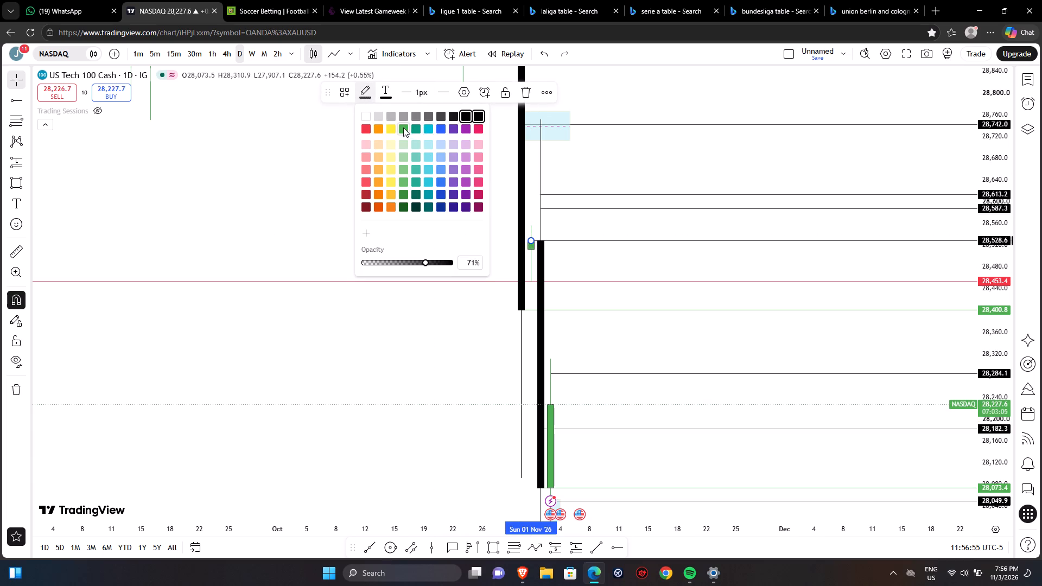
{"action": "left_click", "coordinate": [440, 211]}
Draw a short, nearly horizontal trend line from the 1 Nov candle's high at 28,557.6 to 3 Nov at 28,556.9.
{"action": "left_click_drag", "start_coordinate": [435, 258], "coordinate": [435, 249]}
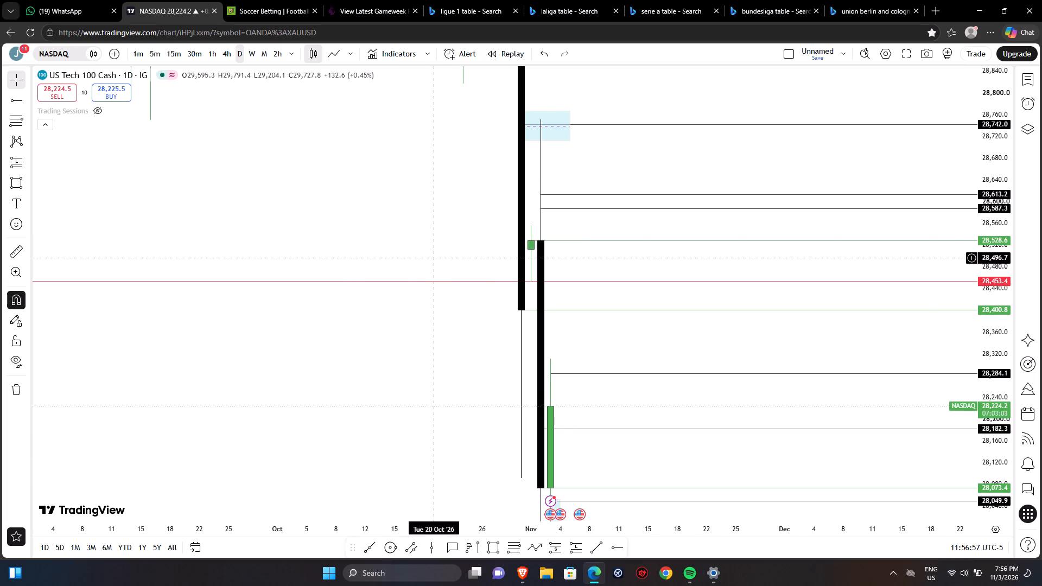
{"action": "left_click_drag", "start_coordinate": [435, 249], "coordinate": [434, 193]}
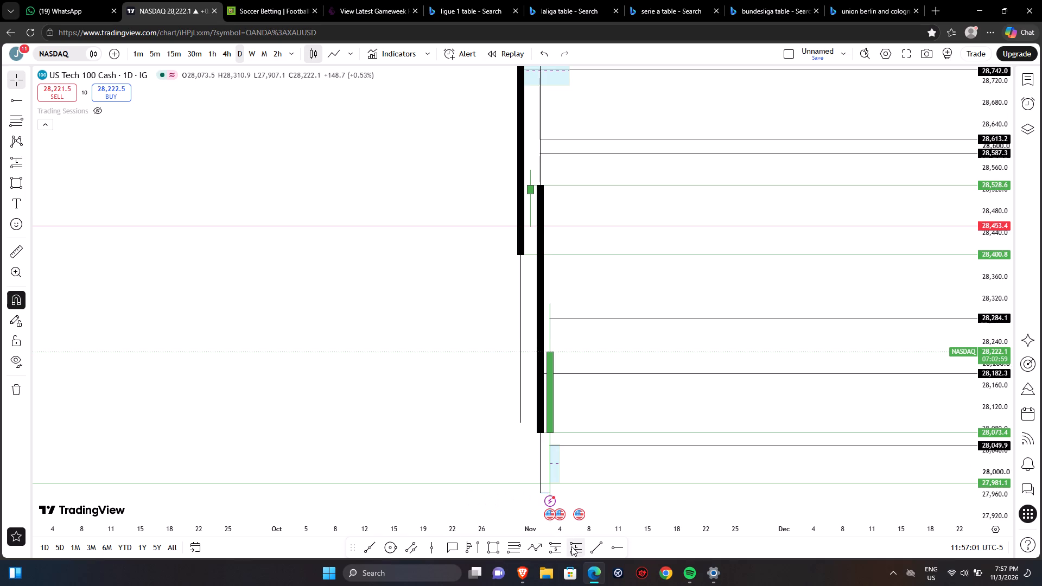
{"action": "left_click", "coordinate": [596, 550]}
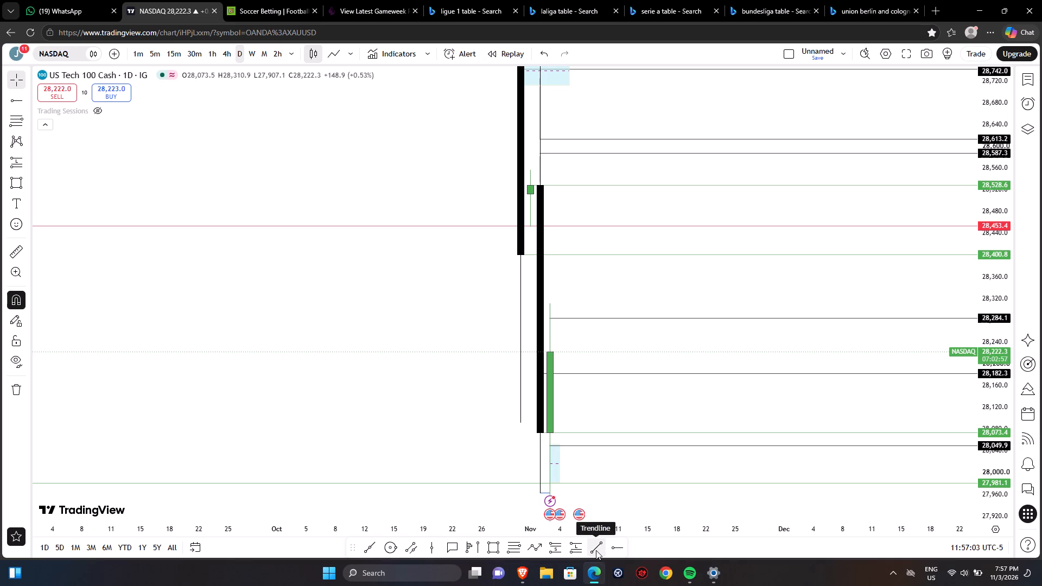
{"action": "left_click", "coordinate": [530, 167]}
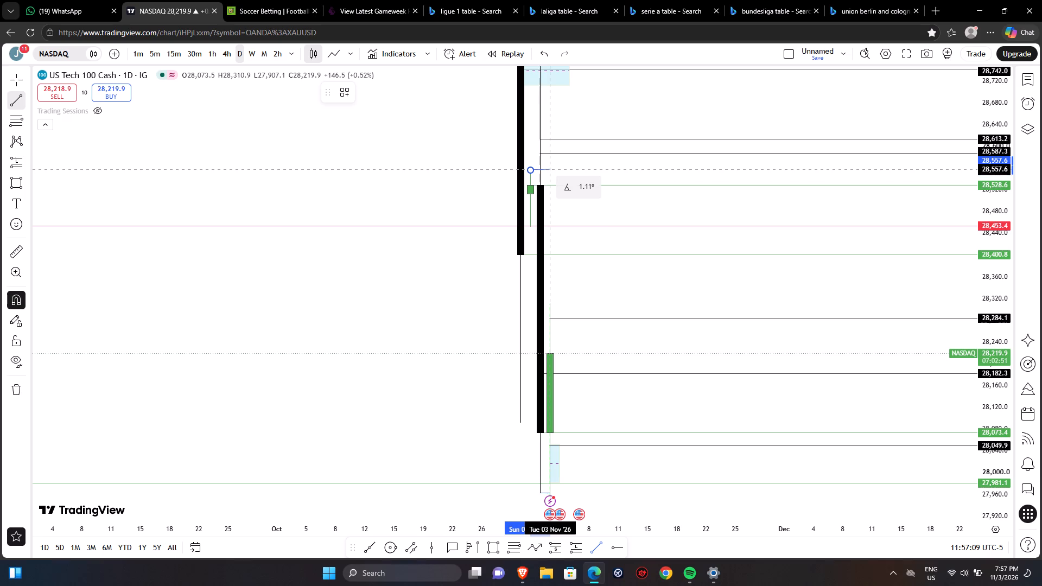
{"action": "left_click", "coordinate": [553, 169]}
{"action": "left_click", "coordinate": [494, 185]}
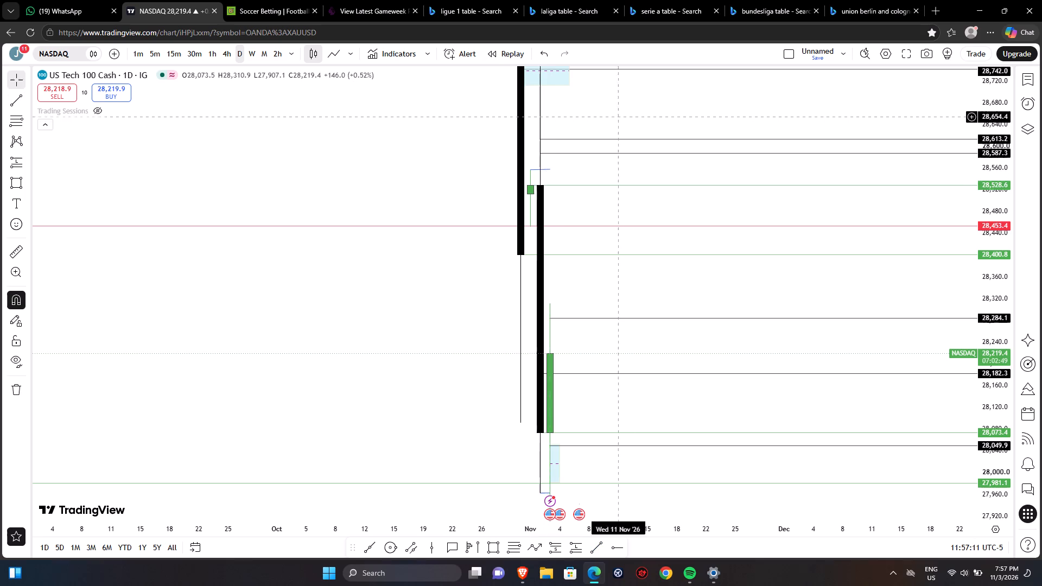
{"action": "left_click", "coordinate": [544, 169]}
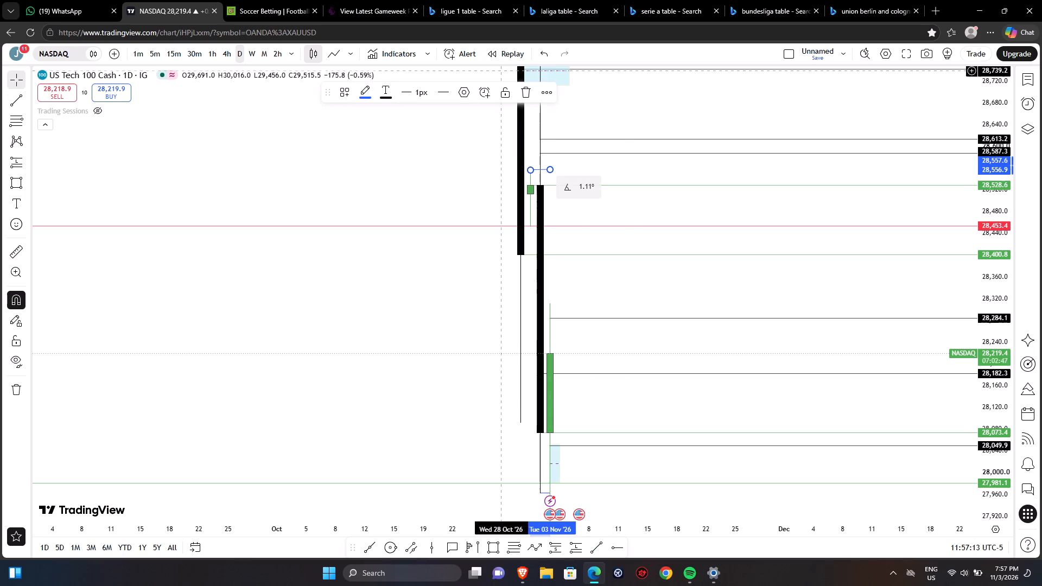
{"action": "left_click", "coordinate": [527, 104]}
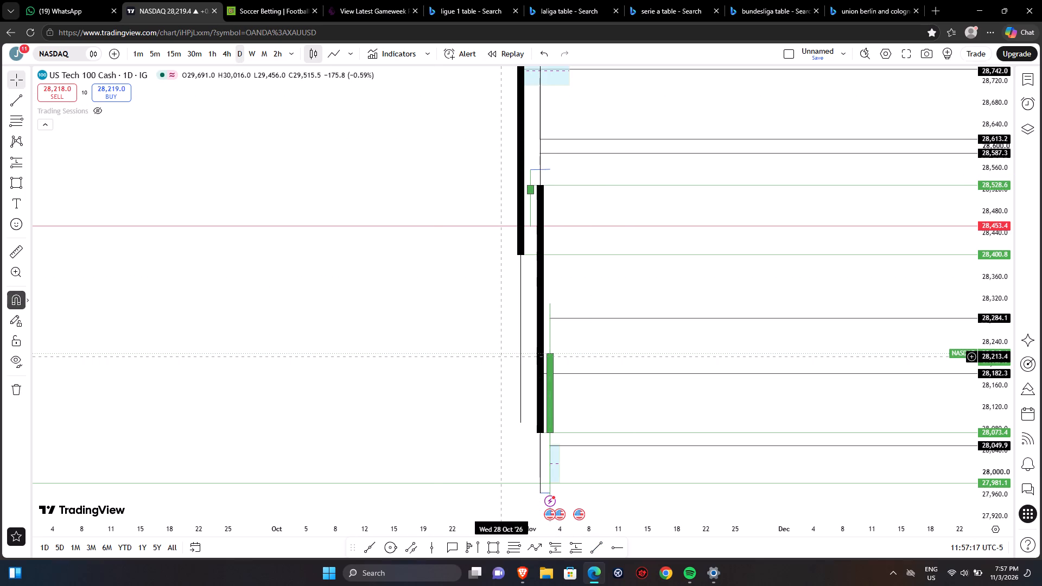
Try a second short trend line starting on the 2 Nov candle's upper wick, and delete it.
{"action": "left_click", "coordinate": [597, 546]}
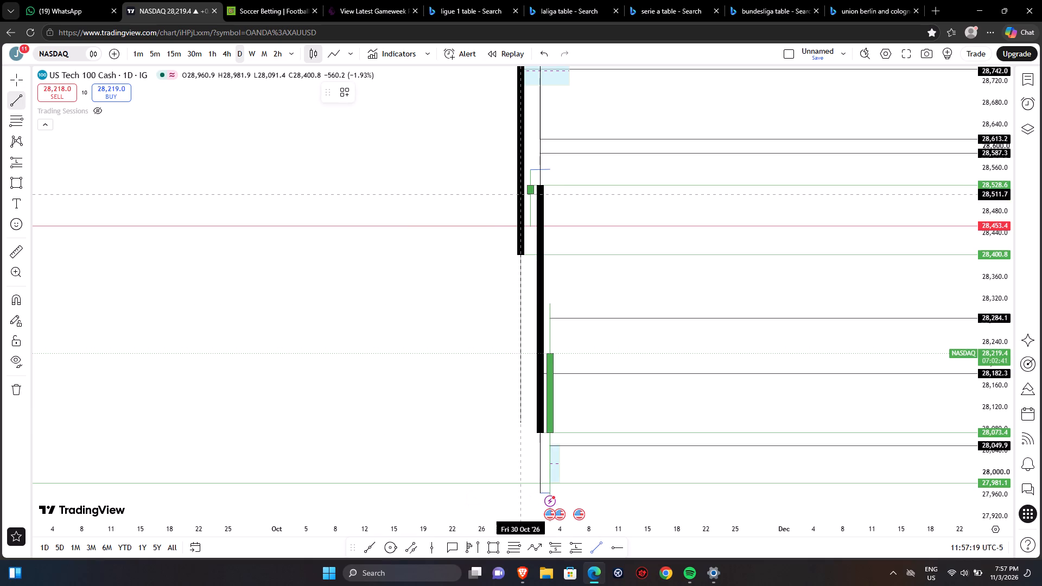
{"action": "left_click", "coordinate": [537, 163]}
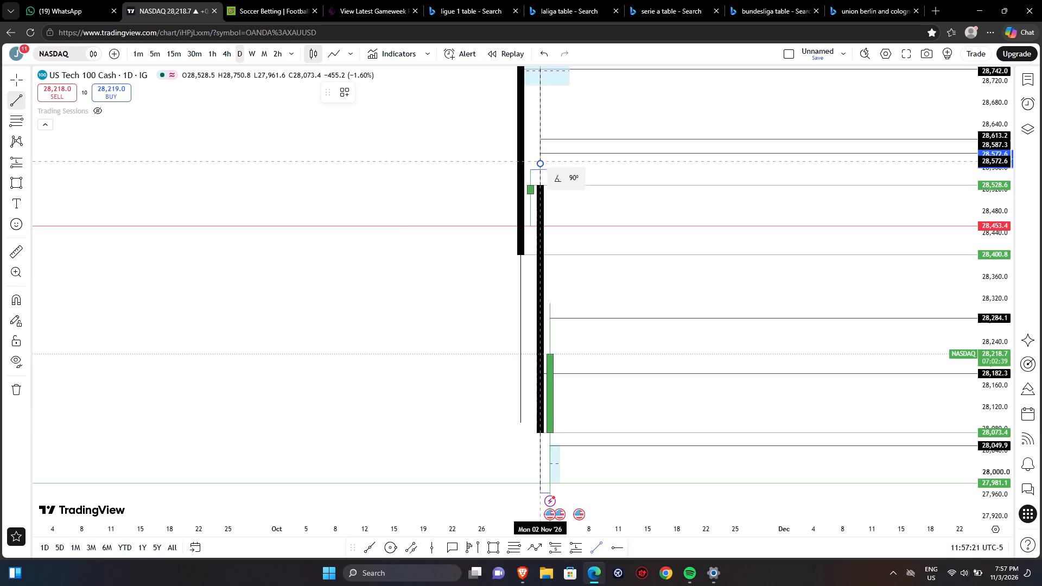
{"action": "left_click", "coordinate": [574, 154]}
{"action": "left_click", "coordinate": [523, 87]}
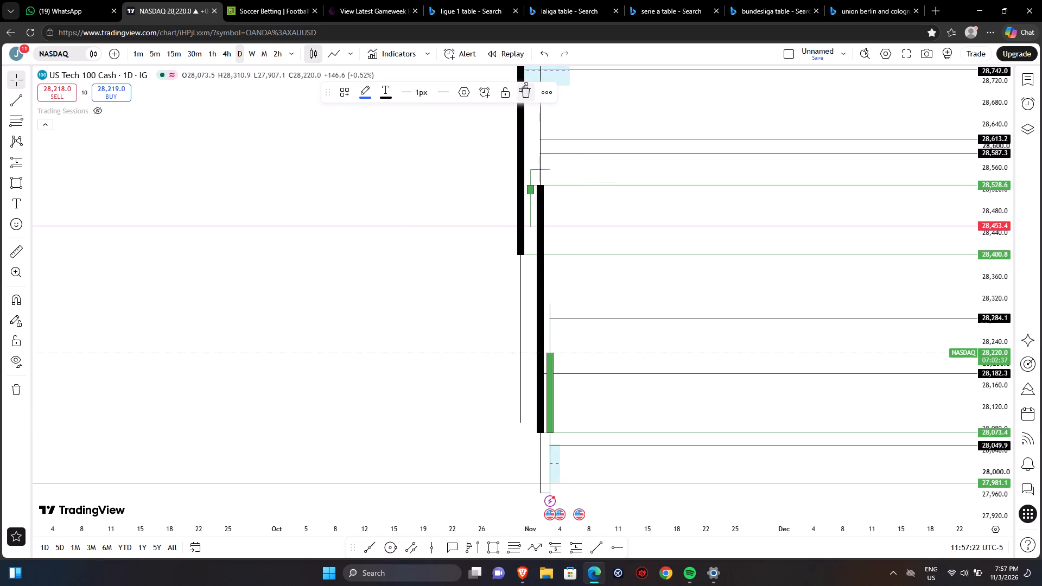
Delete the short trend line running from the 1 Nov candle's high to 3 Nov.
{"action": "left_click", "coordinate": [529, 168]}
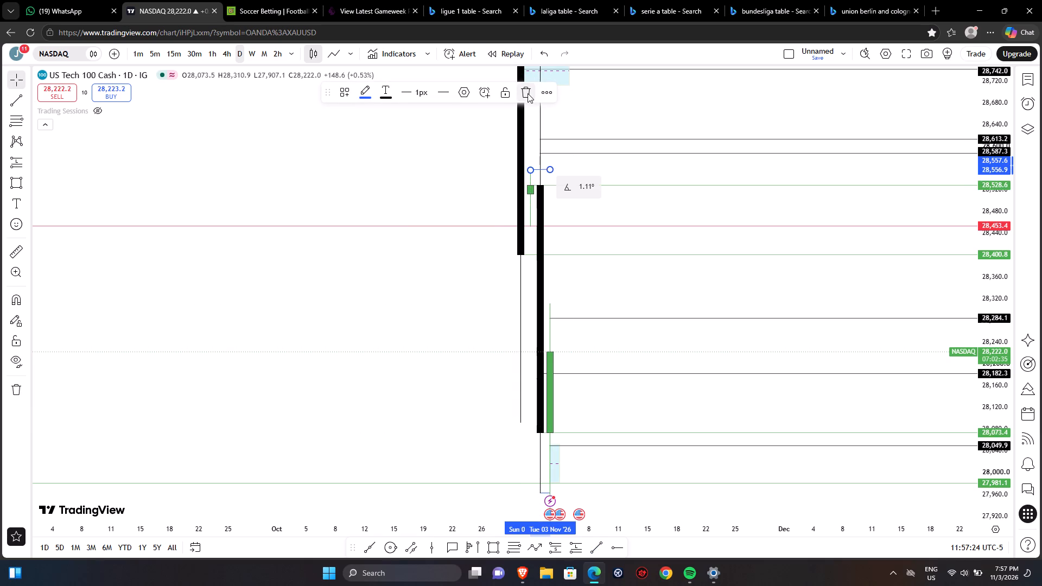
{"action": "left_click", "coordinate": [528, 93]}
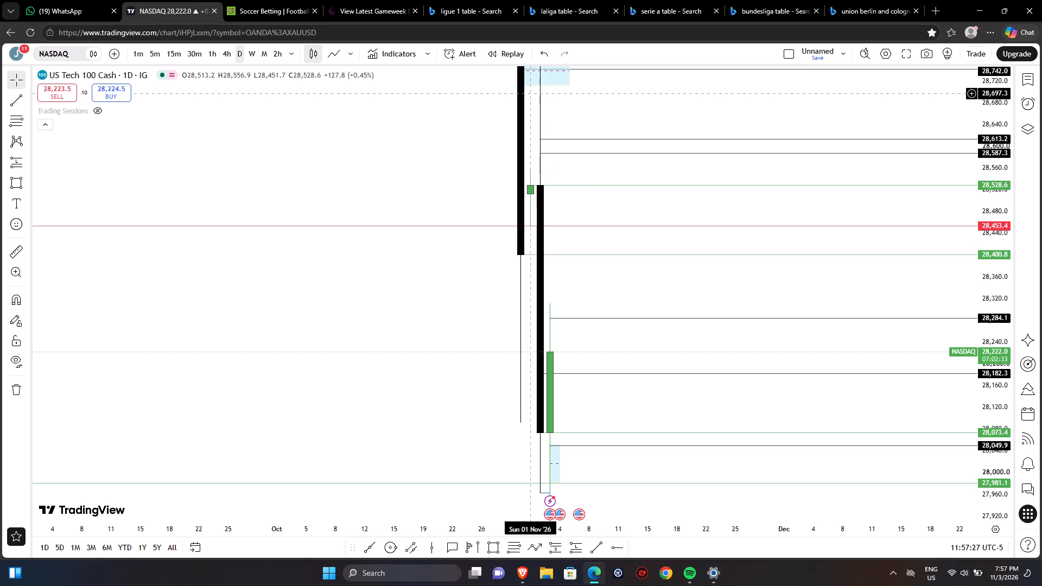
Draw a horizontal trend line at 28,558.6 from the top of the 1 Nov candle's wick to 4 Nov.
{"action": "left_click", "coordinate": [530, 169]}
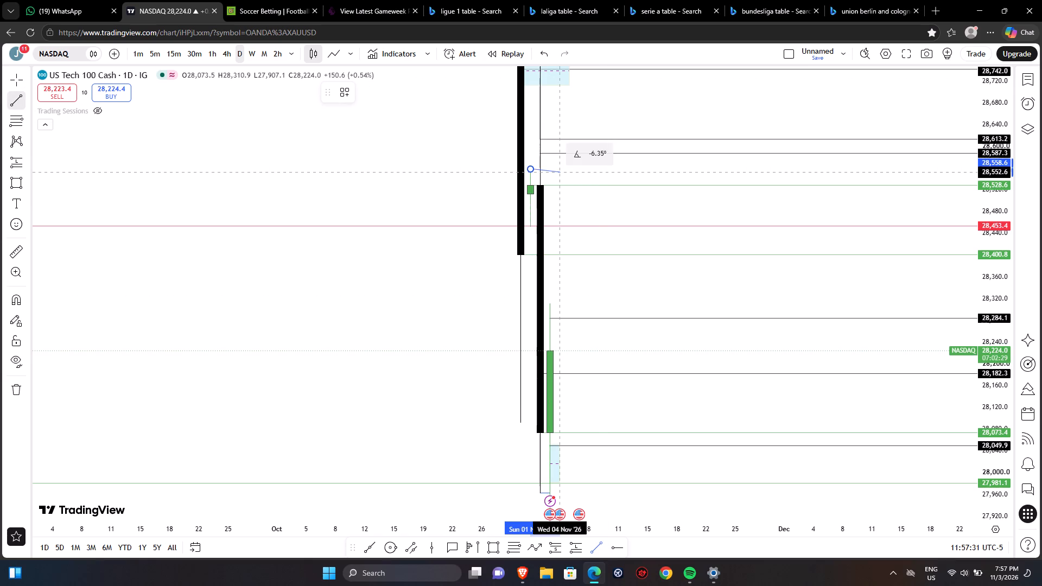
{"action": "left_click", "coordinate": [558, 169]}
{"action": "left_click", "coordinate": [570, 232]}
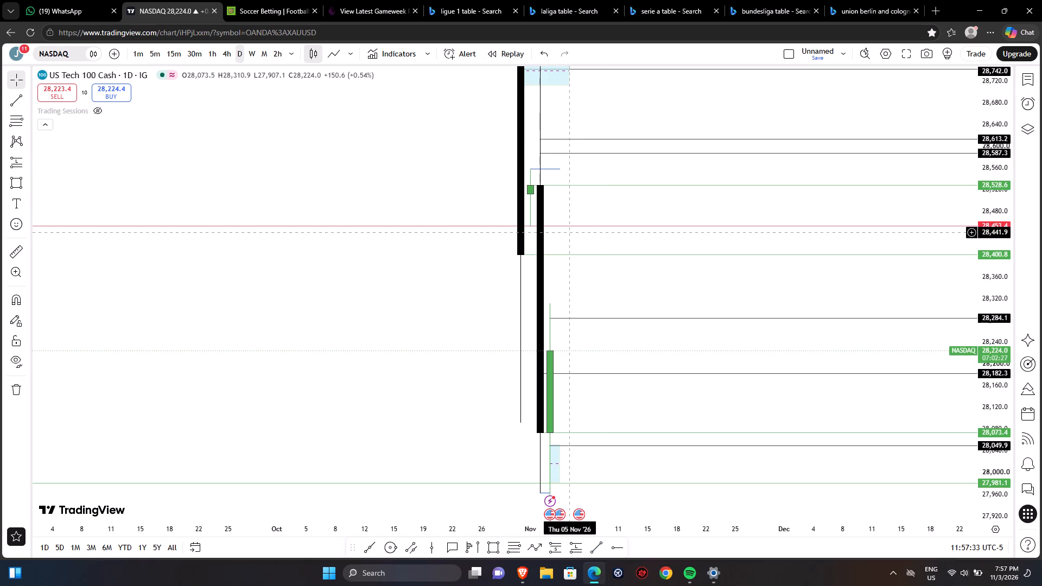
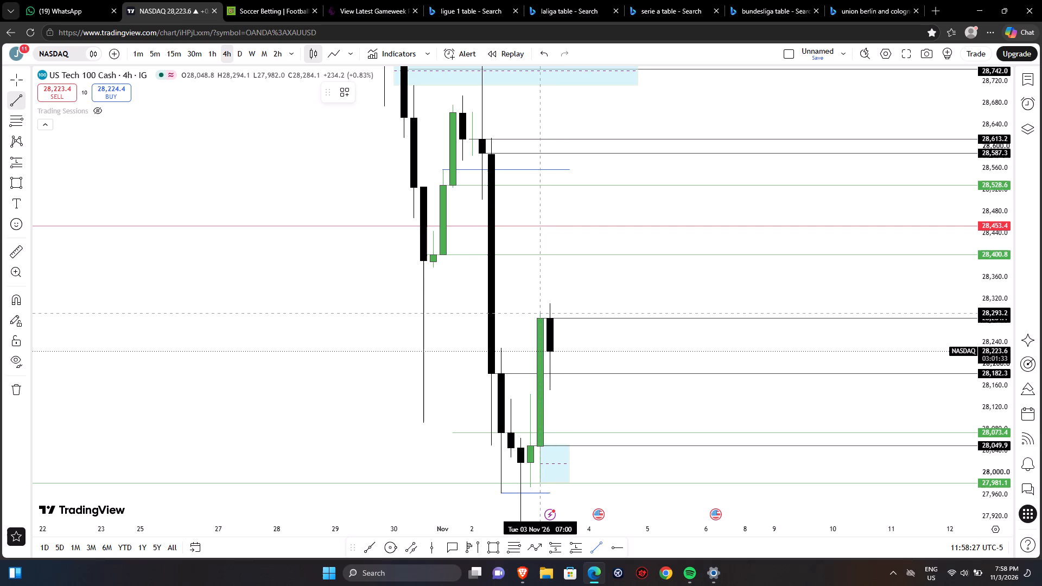
Start a short trend line at the high of the 3 Nov 07:00 candle, at about 28,294.
{"action": "left_click", "coordinate": [540, 313]}
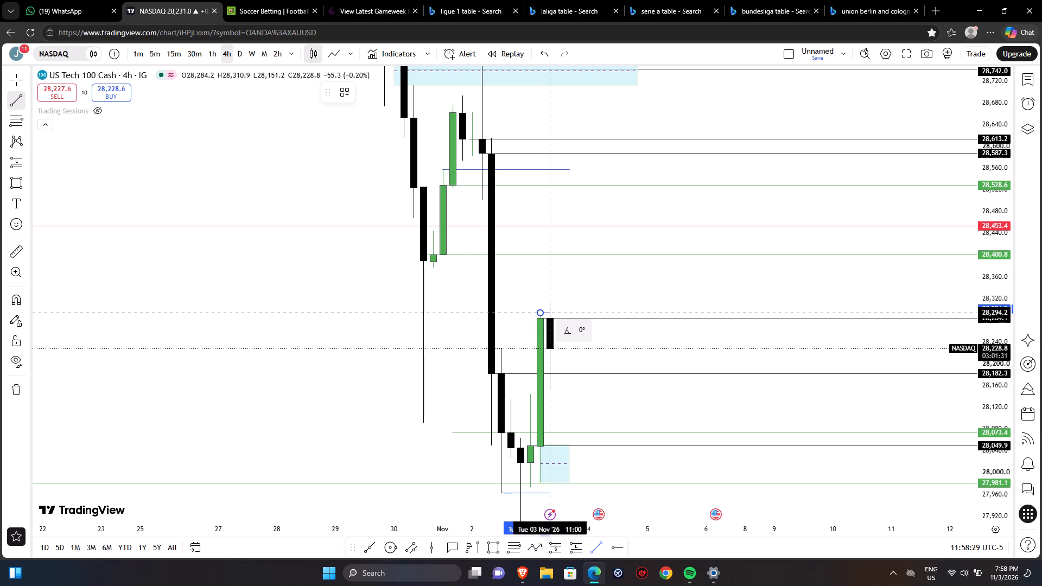
Finish the short horizontal trend line at about 28,294 from the green 3 Nov 4-hour candle's high, ending it at 3 Nov 15:00.
{"action": "left_click", "coordinate": [558, 313]}
{"action": "left_click", "coordinate": [582, 355]}
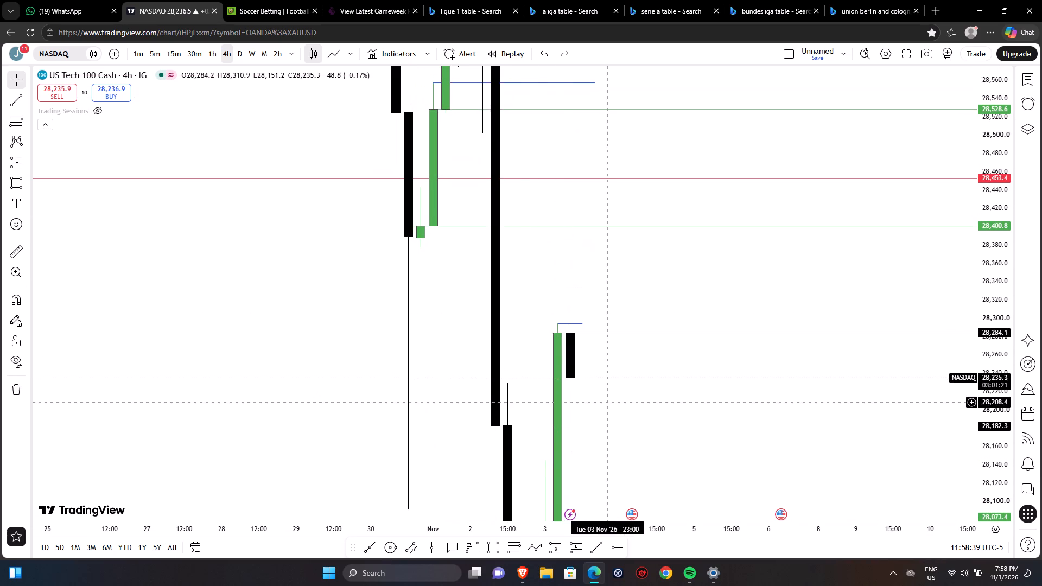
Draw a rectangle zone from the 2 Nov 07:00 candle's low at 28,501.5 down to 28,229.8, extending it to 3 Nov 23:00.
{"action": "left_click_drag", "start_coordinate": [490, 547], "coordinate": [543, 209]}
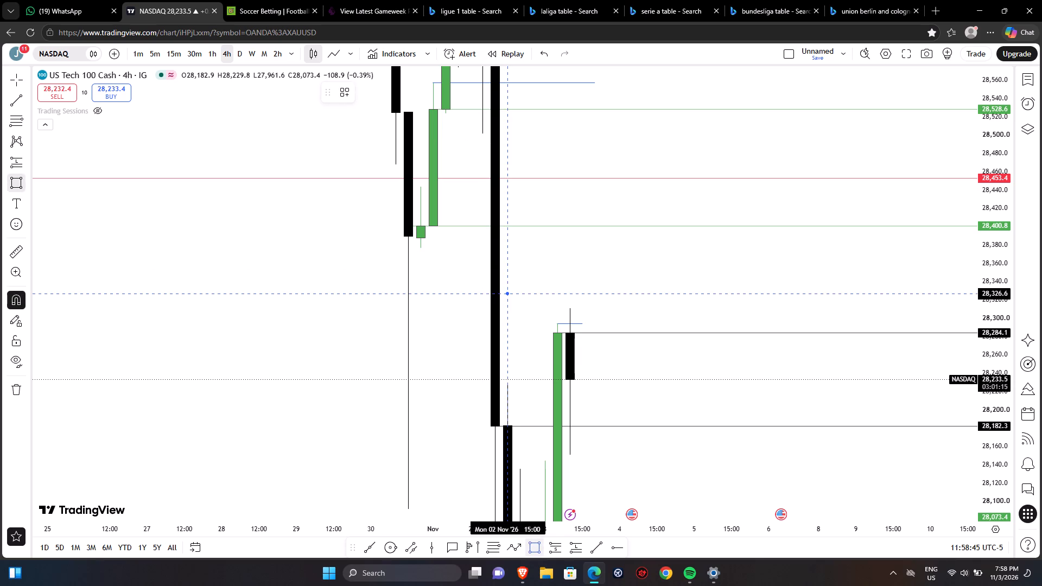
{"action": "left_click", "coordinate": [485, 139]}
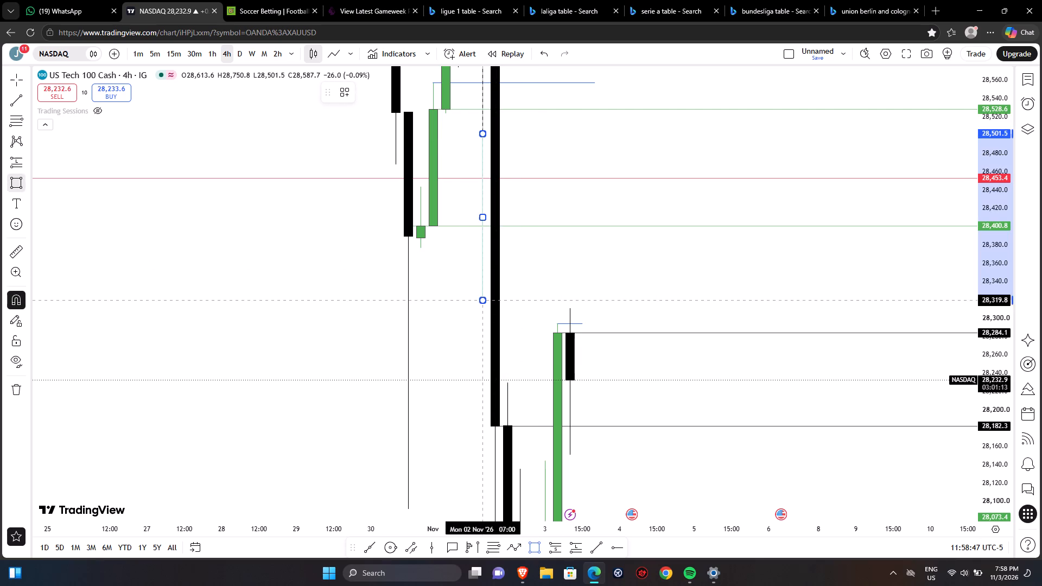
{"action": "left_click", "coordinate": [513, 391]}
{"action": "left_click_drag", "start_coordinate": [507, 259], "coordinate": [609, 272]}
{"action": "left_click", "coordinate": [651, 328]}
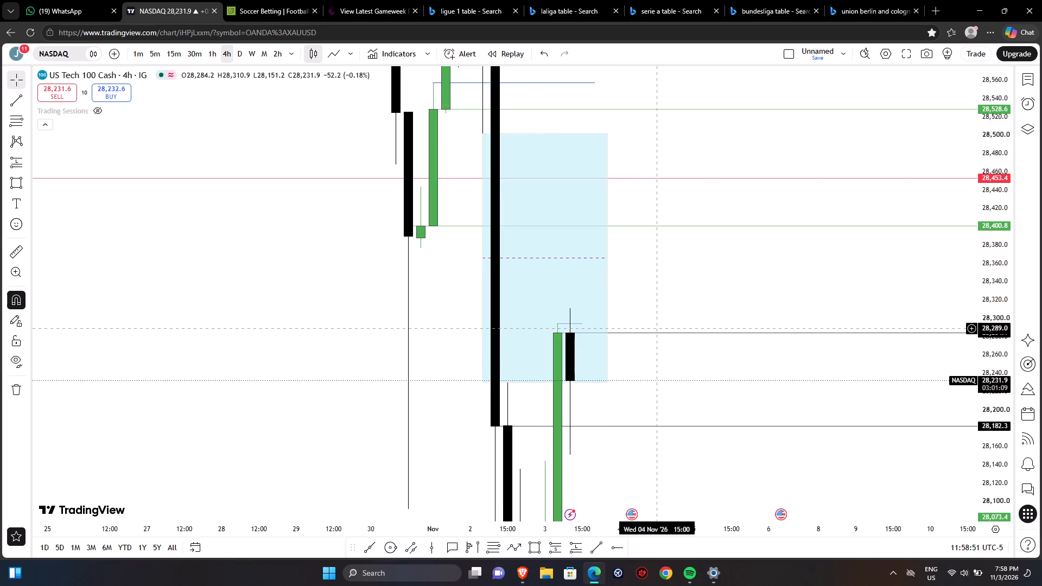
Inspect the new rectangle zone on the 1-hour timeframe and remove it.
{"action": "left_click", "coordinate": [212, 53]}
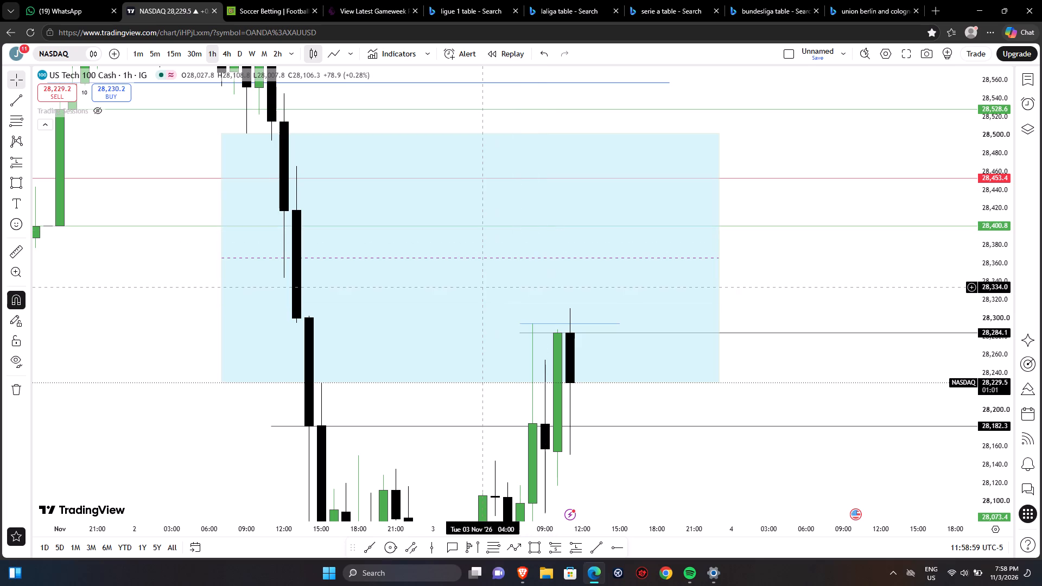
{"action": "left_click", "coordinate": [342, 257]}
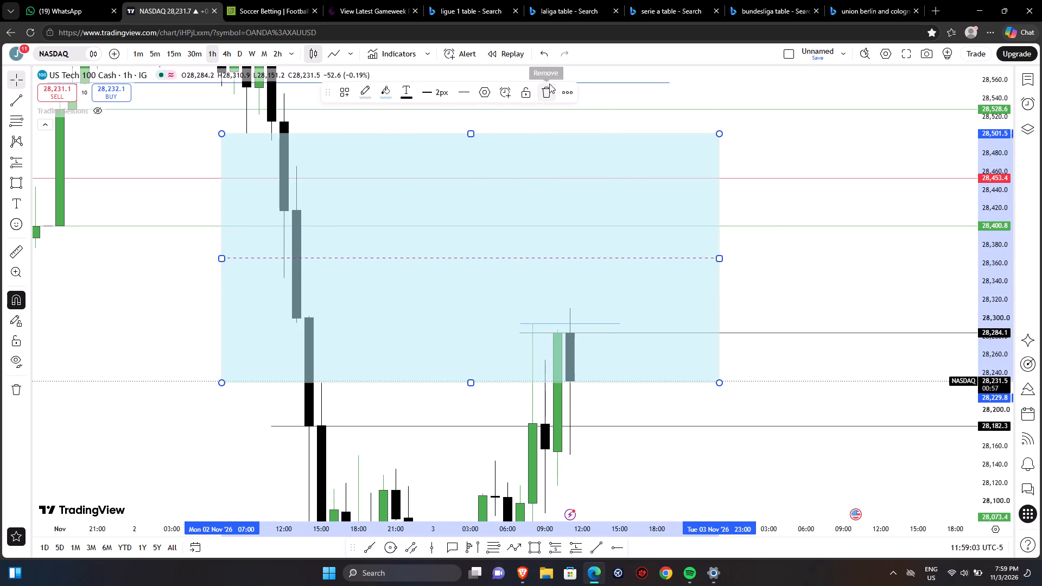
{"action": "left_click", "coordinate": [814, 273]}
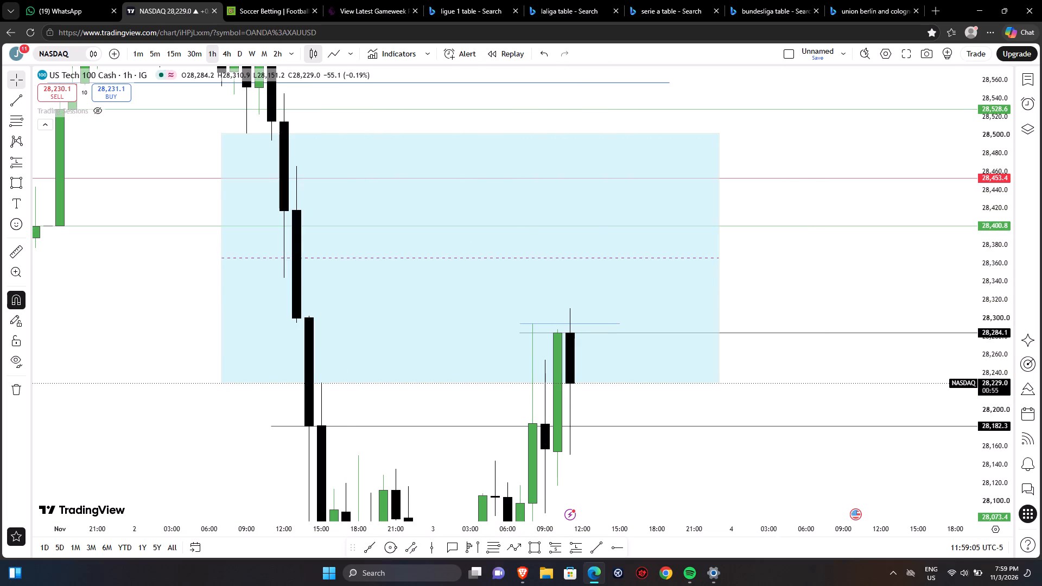
Check the marked levels on the daily timeframe and return to the 4-hour timeframe.
{"action": "left_click", "coordinate": [242, 57]}
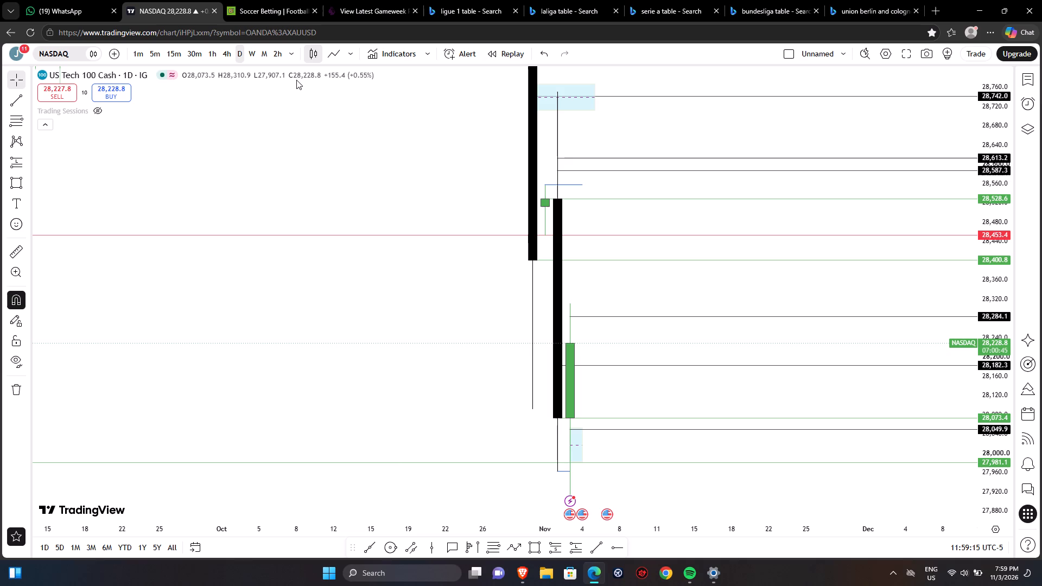
{"action": "left_click", "coordinate": [226, 58]}
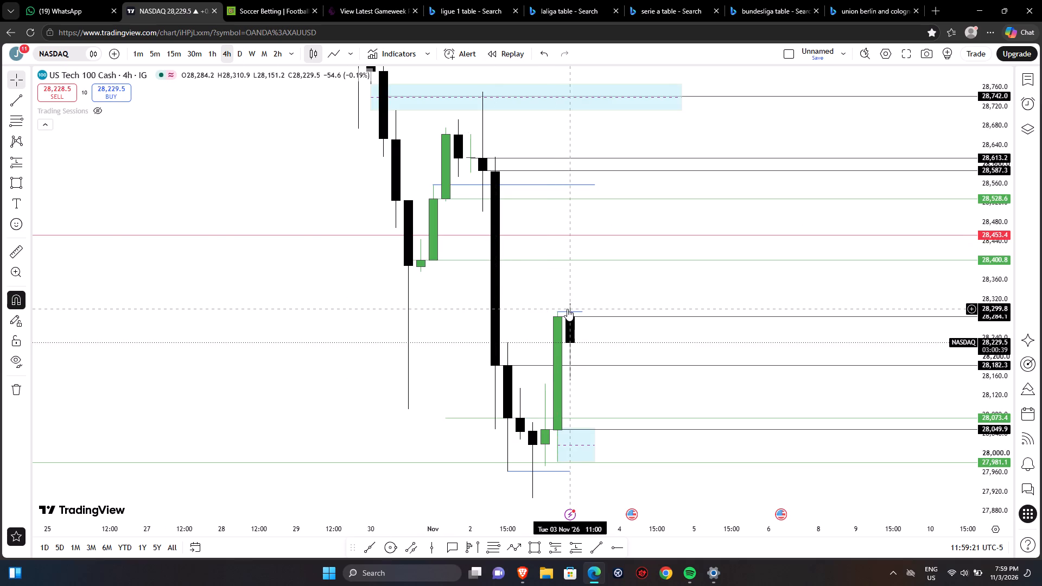
{"action": "left_click", "coordinate": [539, 304]}
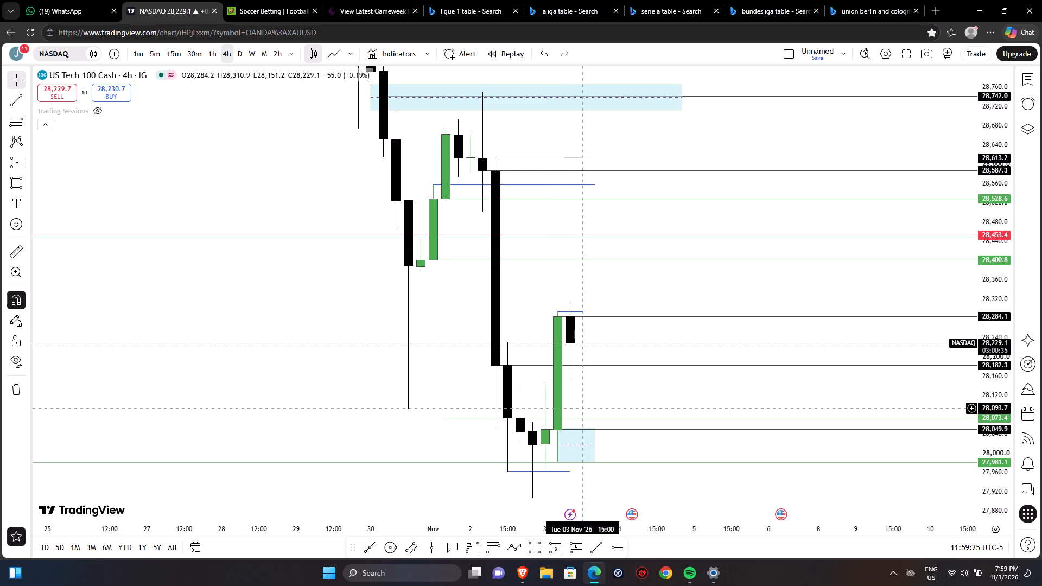
Move the start of the green 28,073.4 ray to the 2 Nov 15:00 candle, keeping its price level.
{"action": "left_click_drag", "start_coordinate": [448, 418], "coordinate": [502, 419]}
{"action": "left_click", "coordinate": [431, 390]}
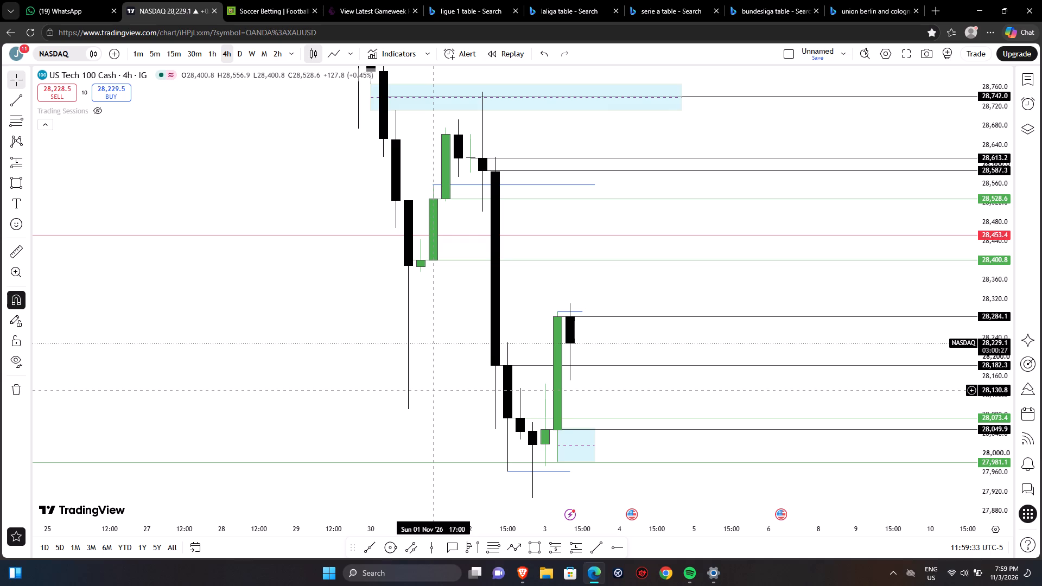
Switch the chart to the 1-hour timeframe, centred on the 2–3 Nov price action.
{"action": "left_click_drag", "start_coordinate": [332, 363], "coordinate": [298, 407]}
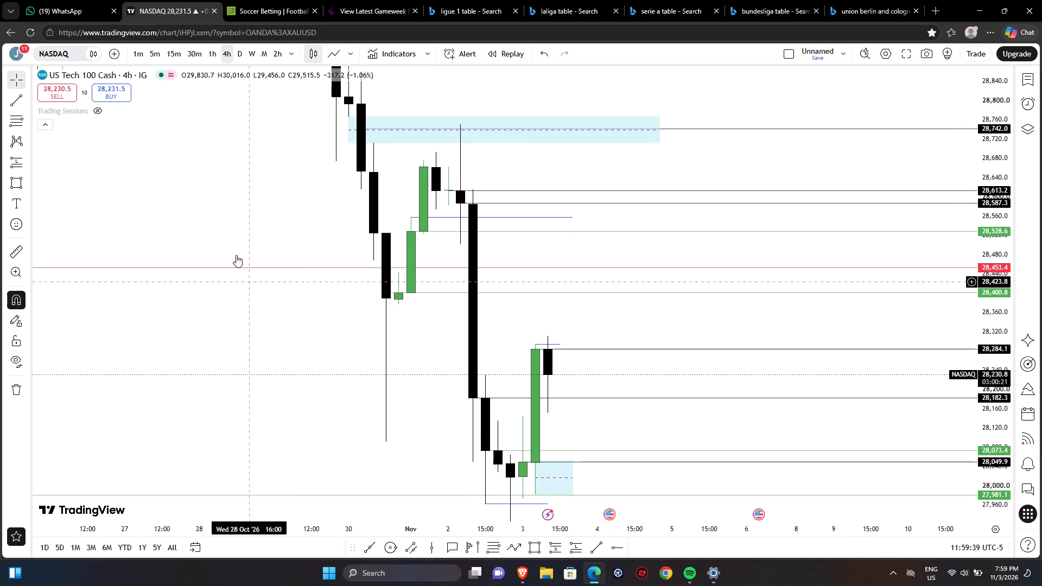
{"action": "left_click", "coordinate": [213, 54]}
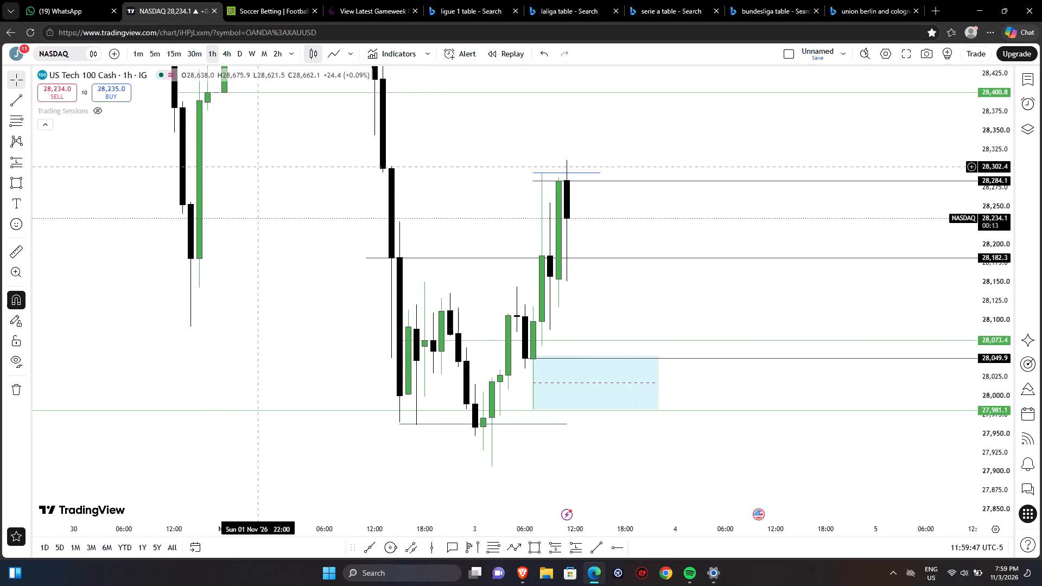
{"action": "left_click", "coordinate": [598, 319]}
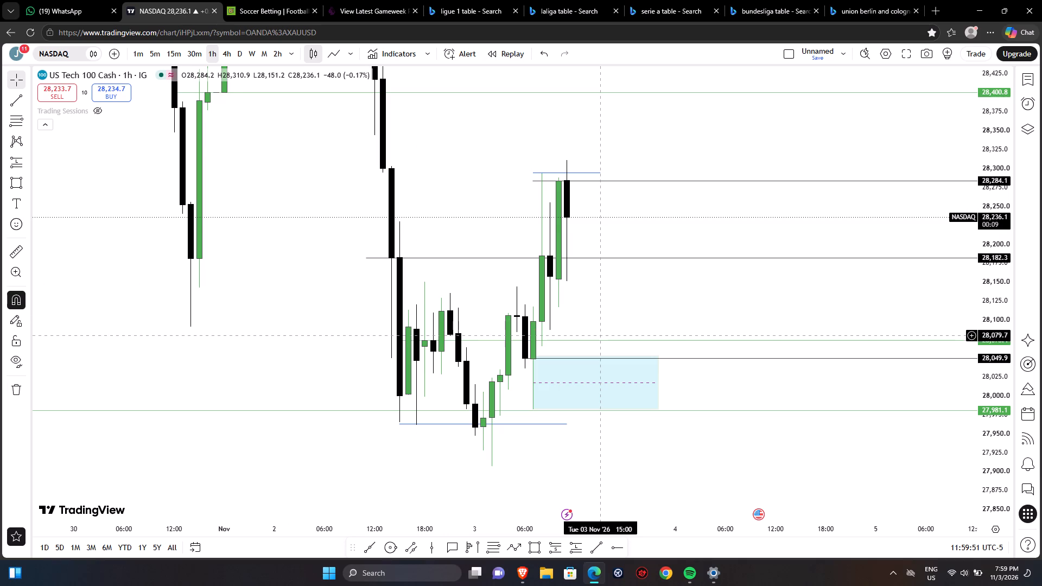
{"action": "left_click", "coordinate": [600, 317]}
{"action": "left_click_drag", "start_coordinate": [600, 317], "coordinate": [588, 330]}
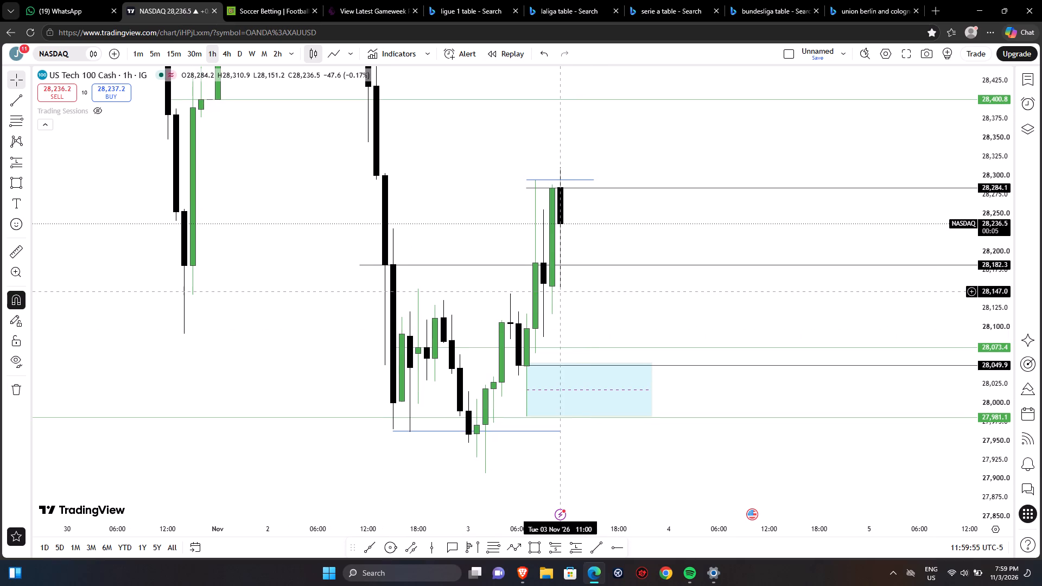
View the 1-hour price as a line chart and return to candles.
{"action": "left_click", "coordinate": [332, 52]}
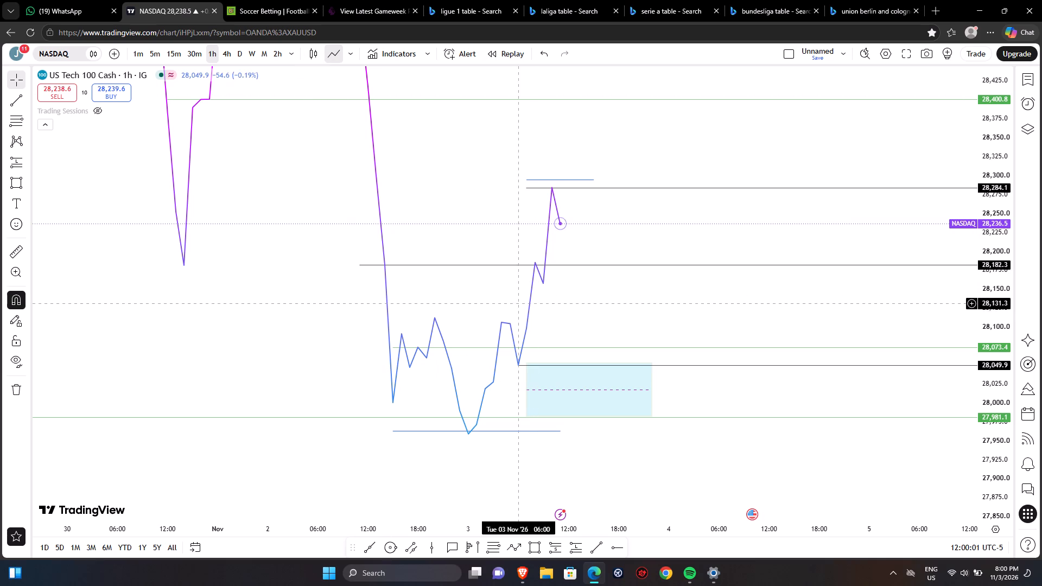
{"action": "left_click", "coordinate": [320, 65]}
{"action": "left_click", "coordinate": [319, 63]}
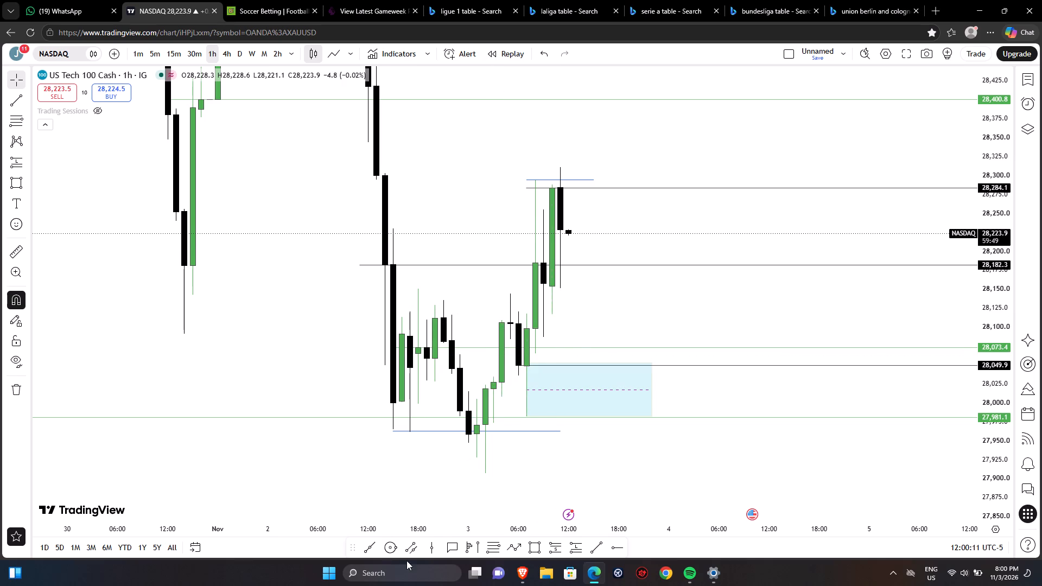
Draw a black dashed horizontal trend line at about 28,064.7 from the 3 Nov 08:00 candle's low to 22:00.
{"action": "left_click", "coordinate": [591, 547]}
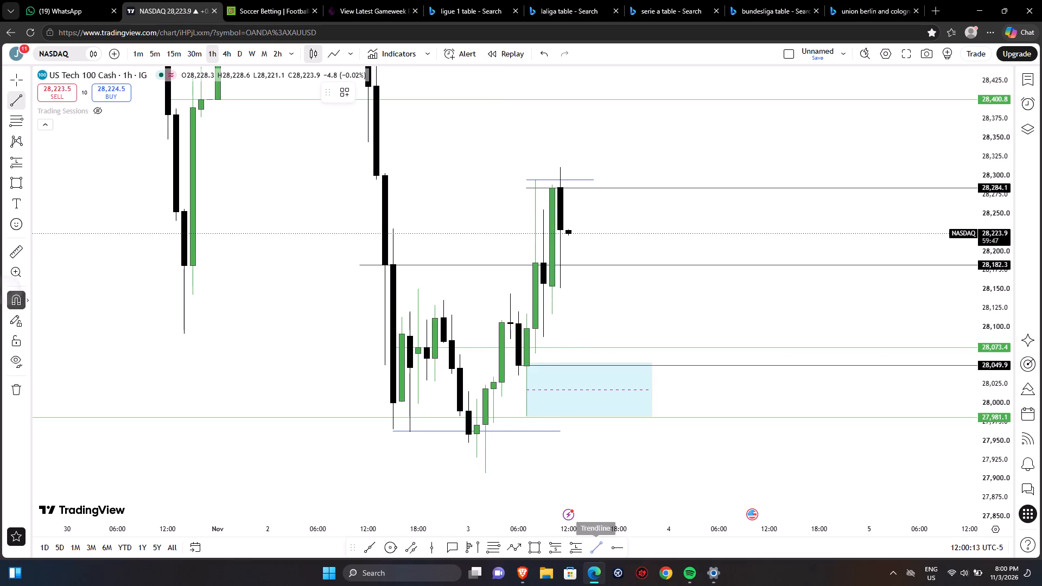
{"action": "left_click", "coordinate": [535, 354]}
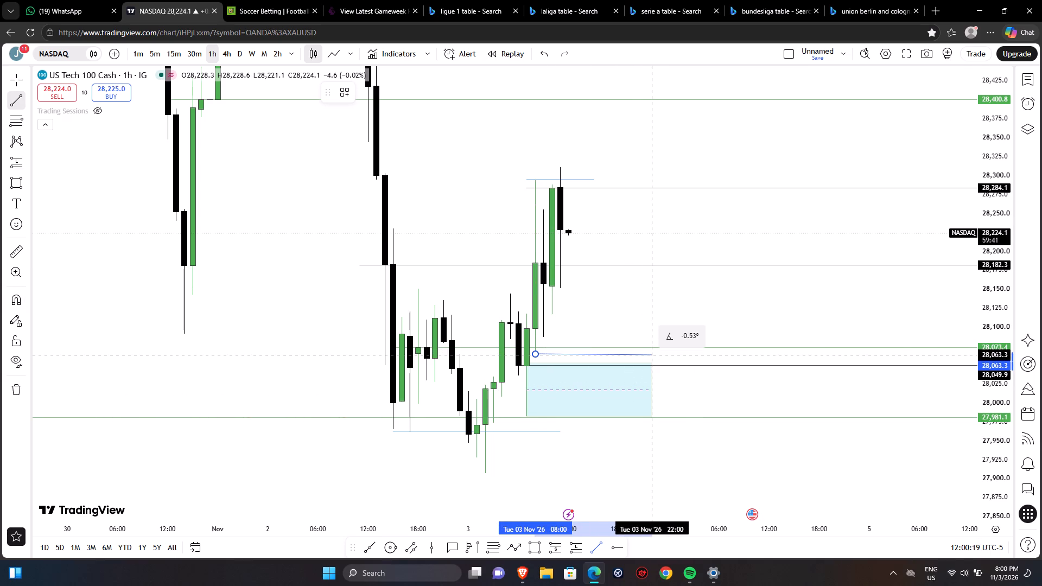
{"action": "left_click", "coordinate": [650, 354]}
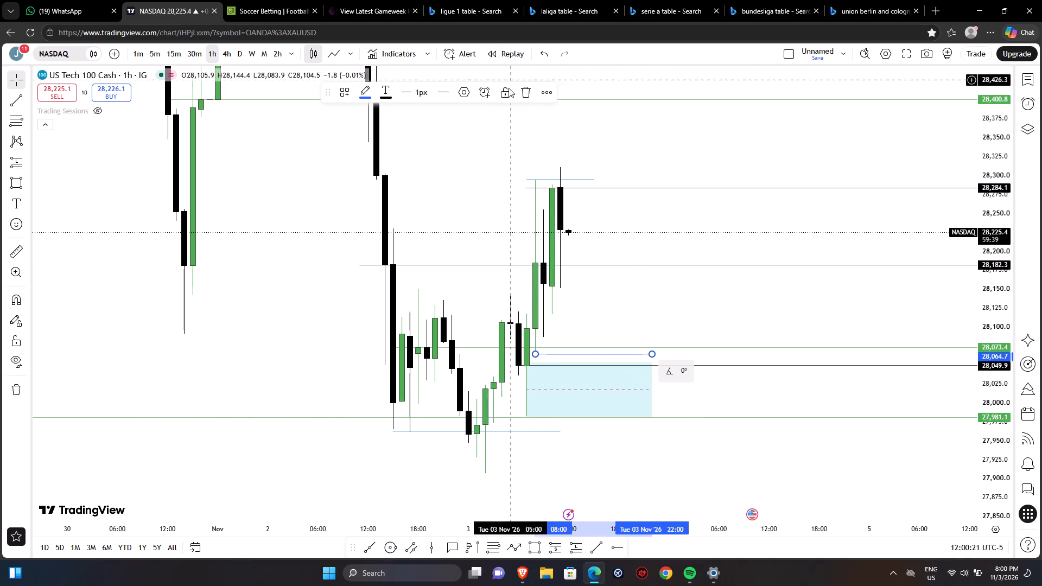
{"action": "left_click", "coordinate": [369, 93]}
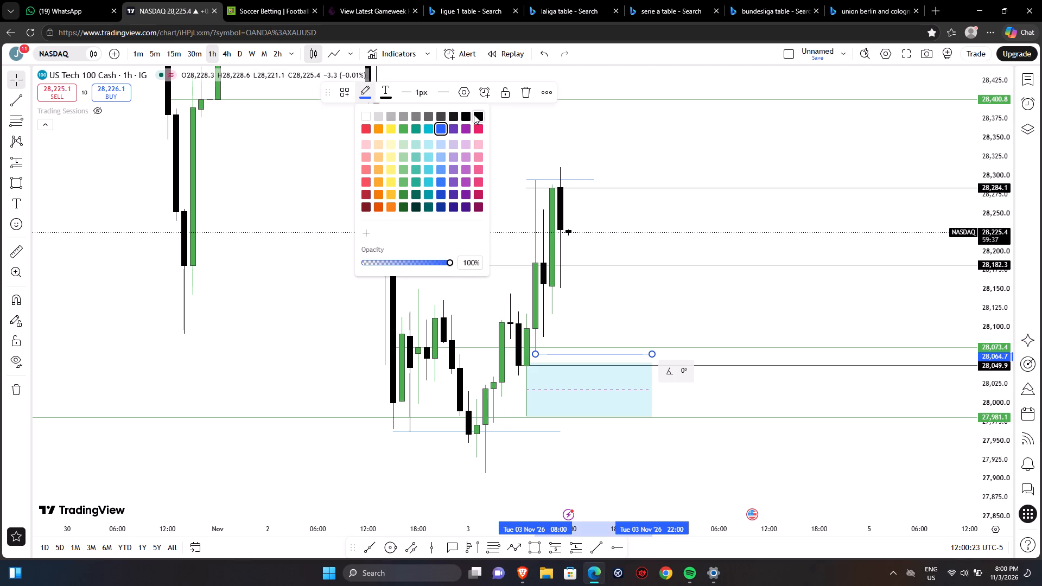
{"action": "left_click", "coordinate": [475, 114]}
{"action": "left_click", "coordinate": [441, 86]}
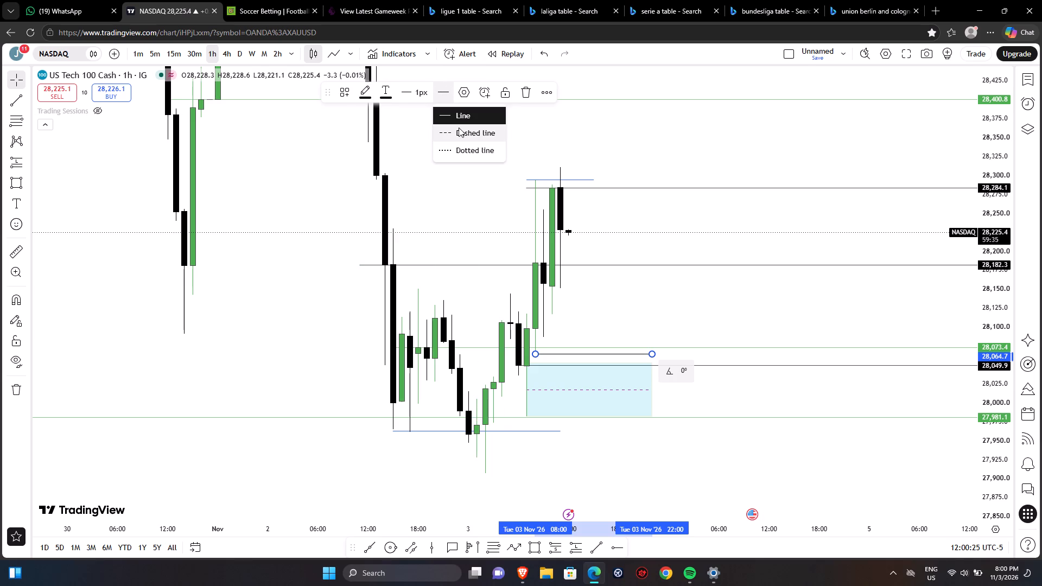
{"action": "left_click", "coordinate": [459, 128]}
{"action": "left_click", "coordinate": [463, 157]}
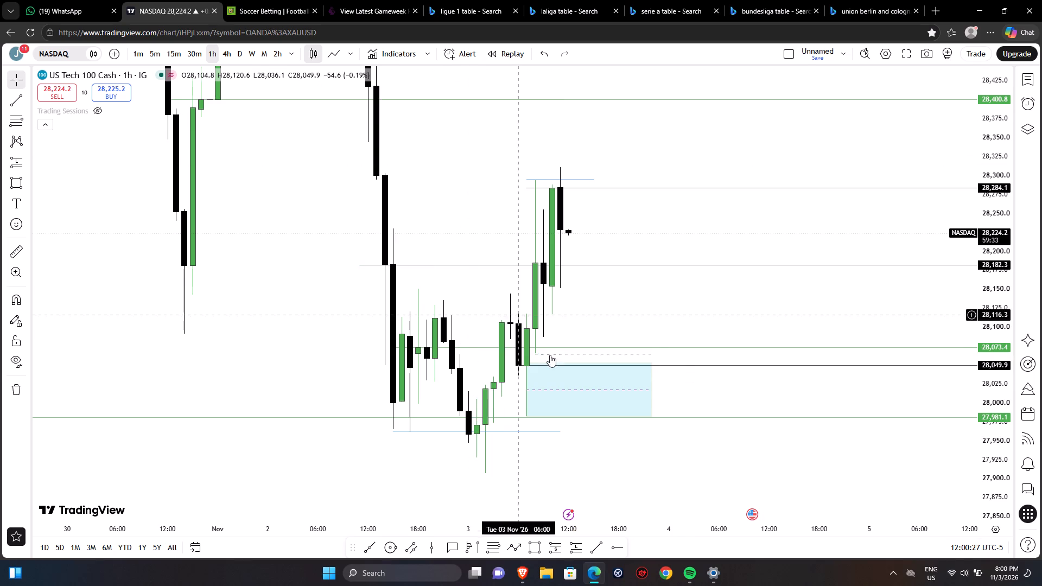
Adjust both endpoints of the dashed trend line so it runs level at 28,065.4 from the 3 Nov 08:00 candle.
{"action": "left_click", "coordinate": [535, 355]}
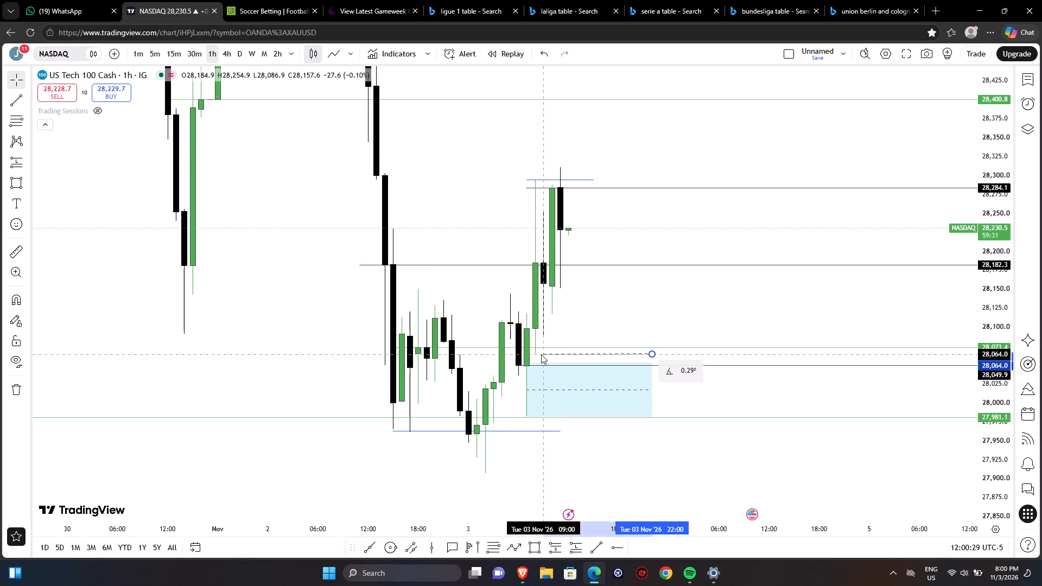
{"action": "left_click", "coordinate": [646, 337]}
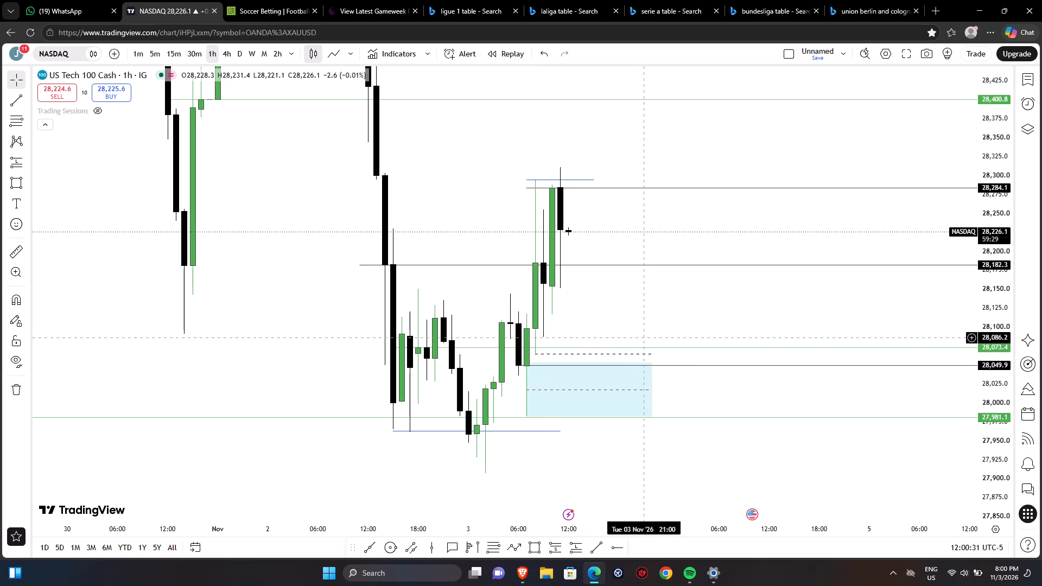
{"action": "left_click", "coordinate": [535, 353]}
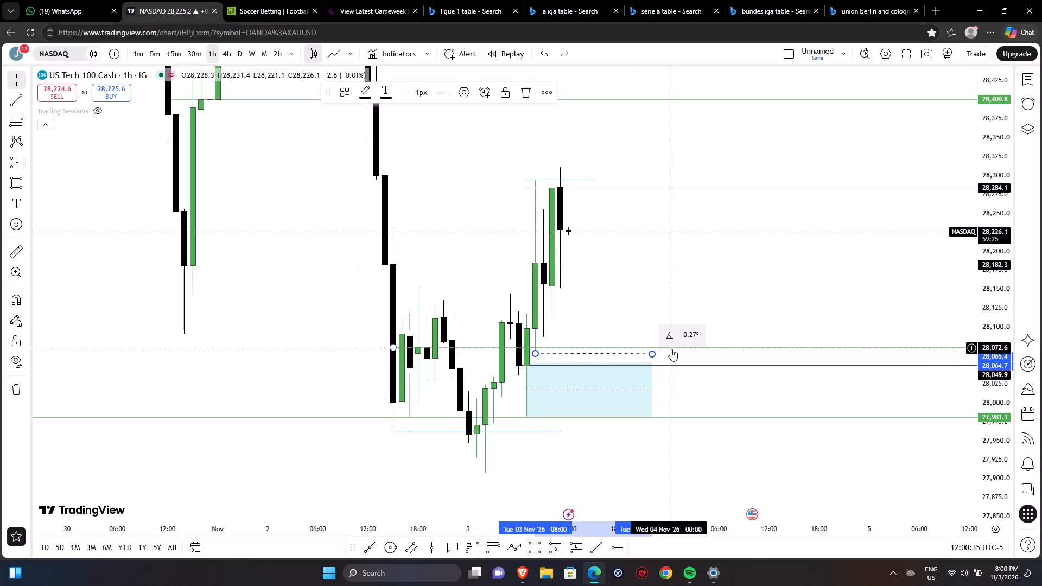
{"action": "left_click", "coordinate": [653, 354]}
{"action": "left_click", "coordinate": [653, 353]}
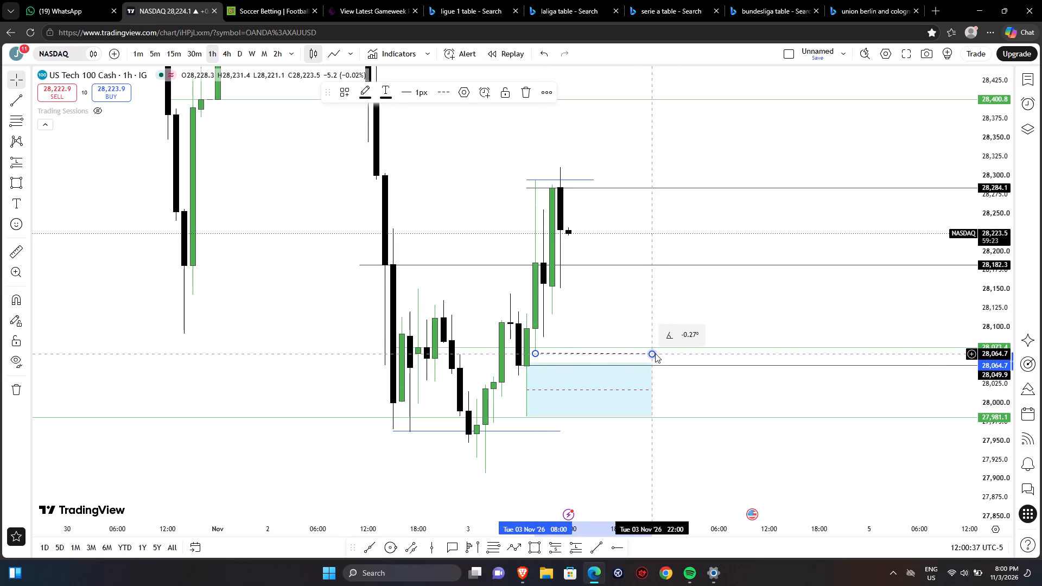
{"action": "left_click", "coordinate": [643, 309]}
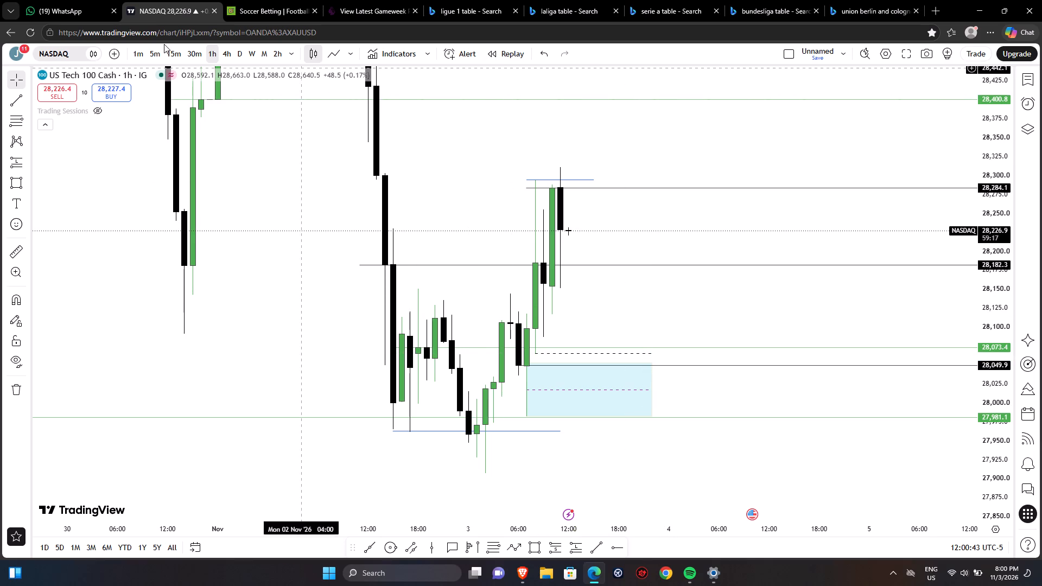
Show the Trading Sessions indicator, examine the sessions with candles and as a line chart, and hide the indicator again.
{"action": "left_click", "coordinate": [102, 112]}
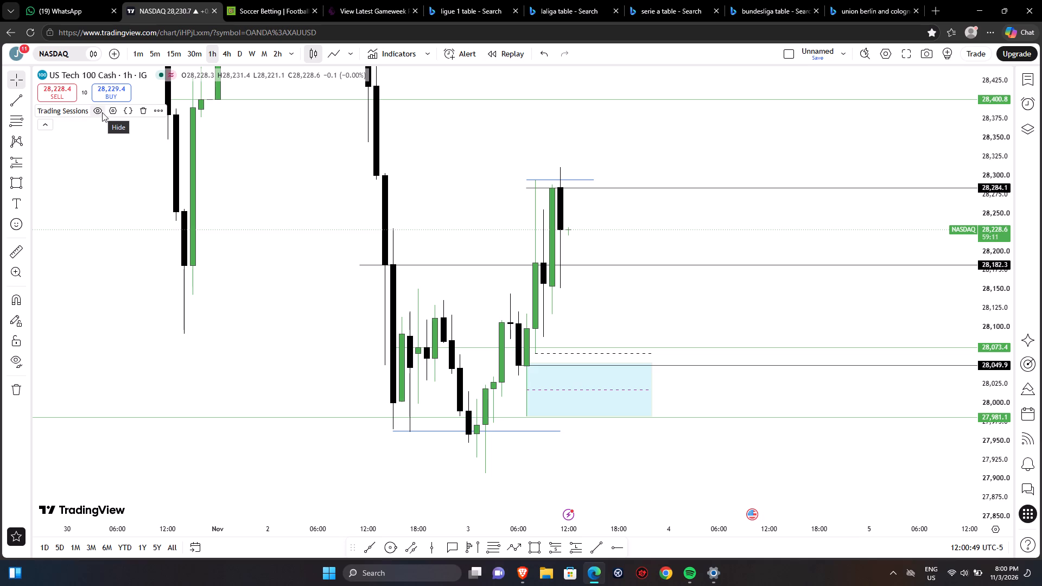
{"action": "left_click", "coordinate": [102, 112]}
{"action": "left_click", "coordinate": [102, 112]}
{"action": "left_click", "coordinate": [255, 278]}
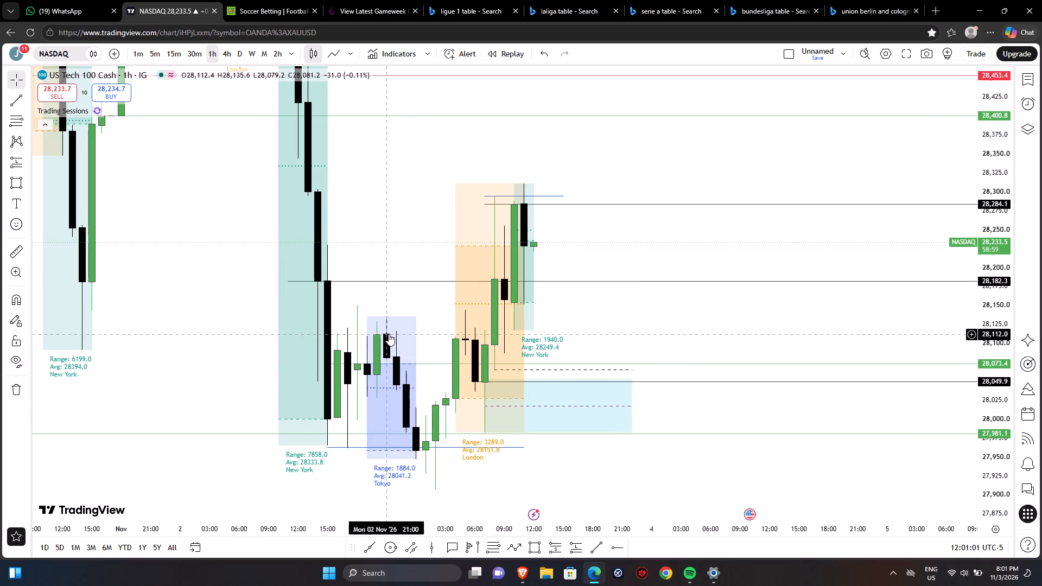
{"action": "left_click", "coordinate": [326, 53]}
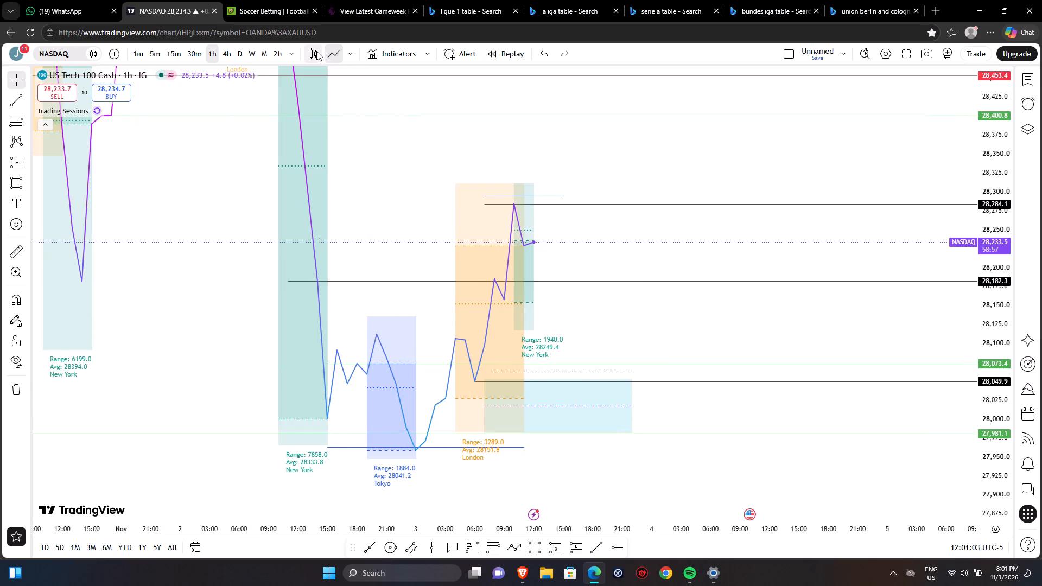
{"action": "left_click", "coordinate": [316, 51]}
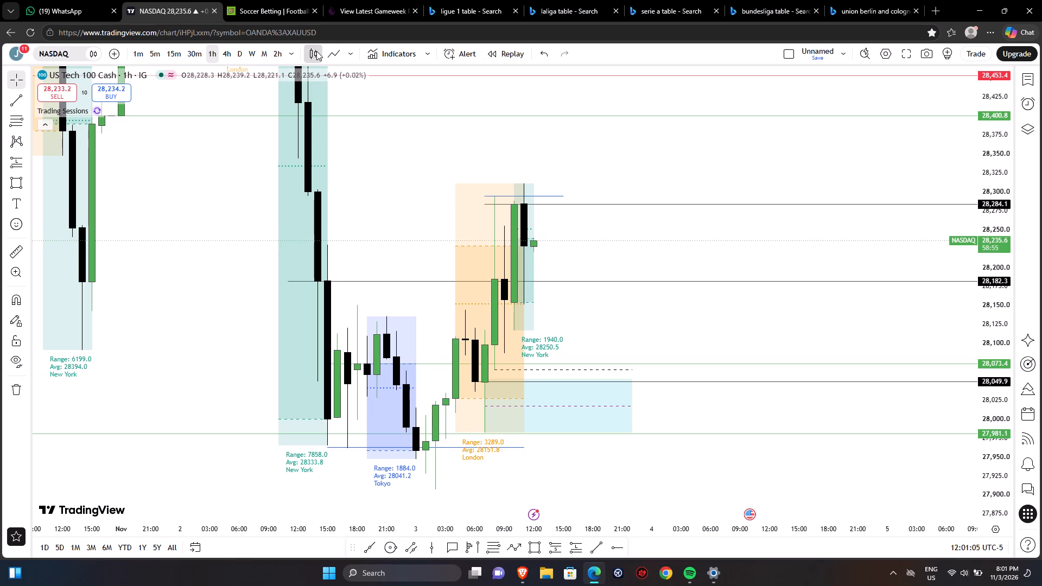
{"action": "left_click", "coordinate": [99, 110]}
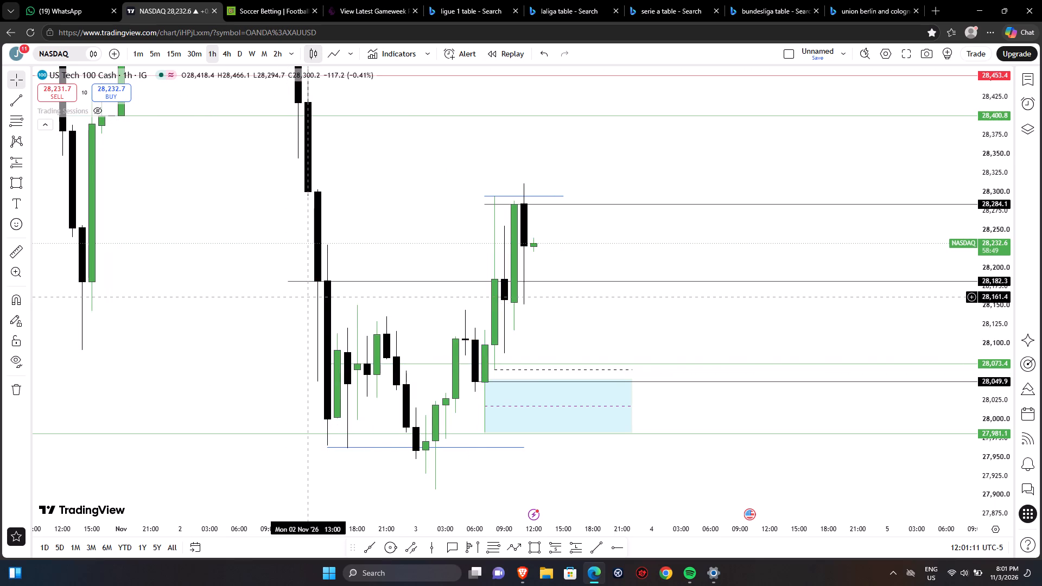
Draw a short horizontal trend line at 28,036.8 from the 3 Nov 06:00 candle's low to 09:00.
{"action": "left_click", "coordinate": [594, 551]}
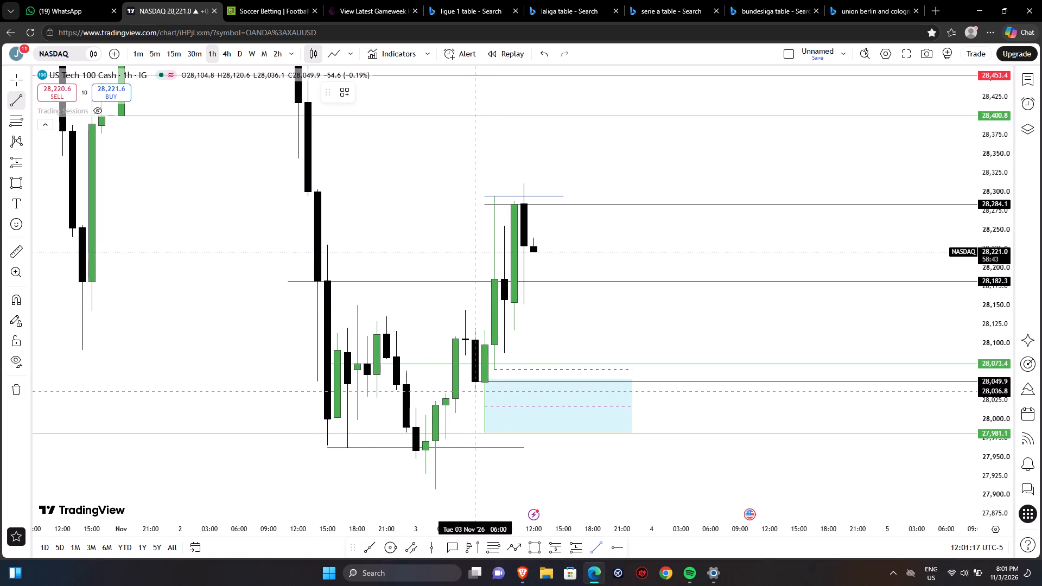
{"action": "left_click", "coordinate": [475, 391]}
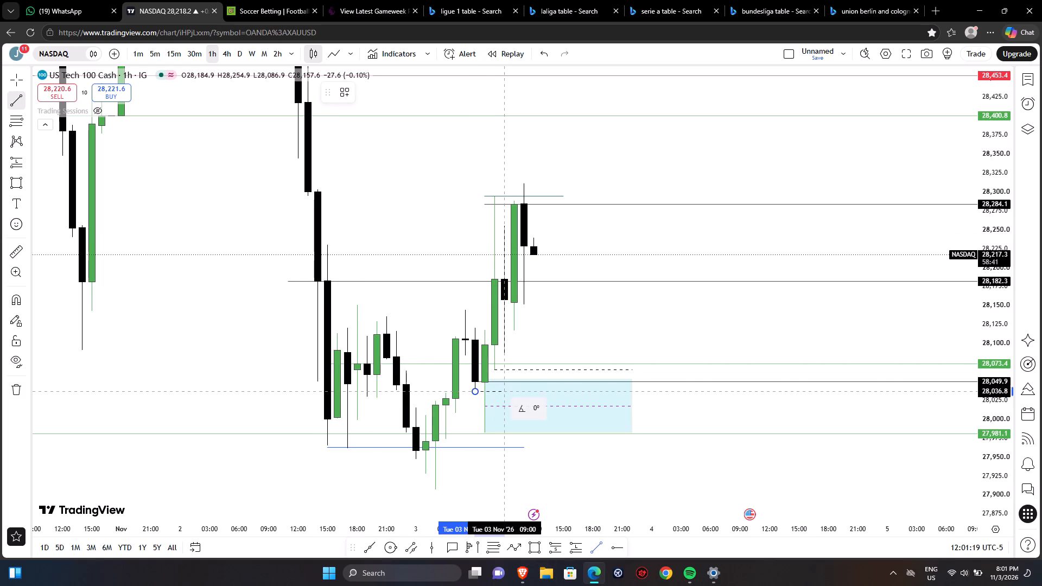
{"action": "left_click", "coordinate": [500, 391]}
{"action": "left_click", "coordinate": [671, 413]}
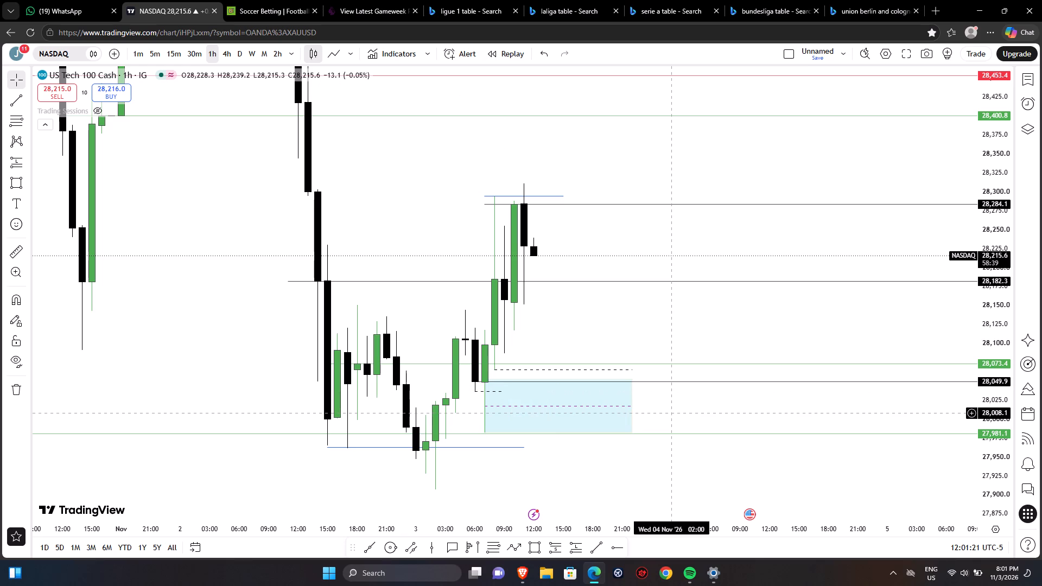
Change the short trend line at 28,036.8 to a solid blue line.
{"action": "left_click", "coordinate": [496, 392]}
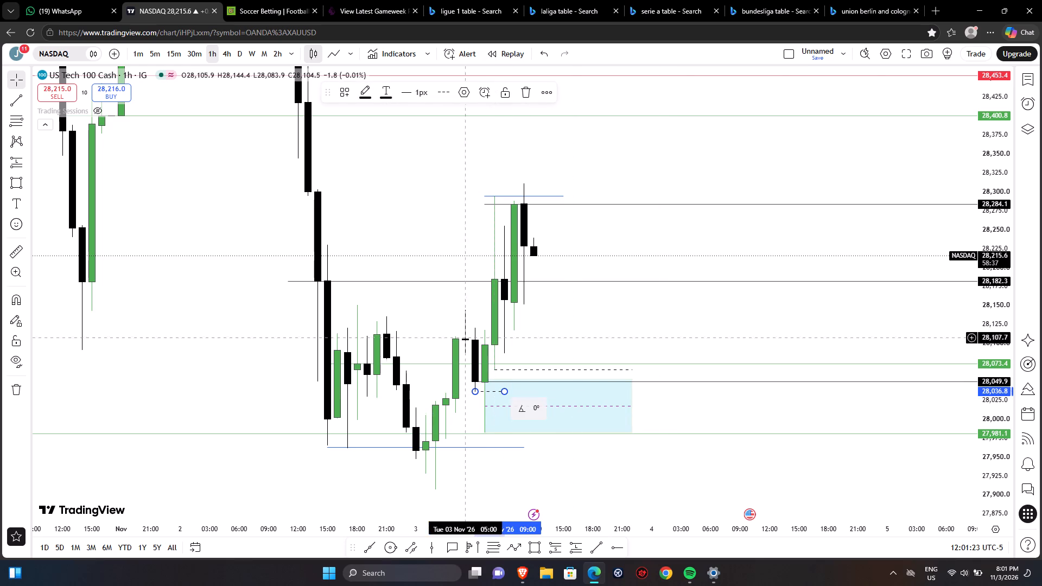
{"action": "left_click", "coordinate": [440, 91]}
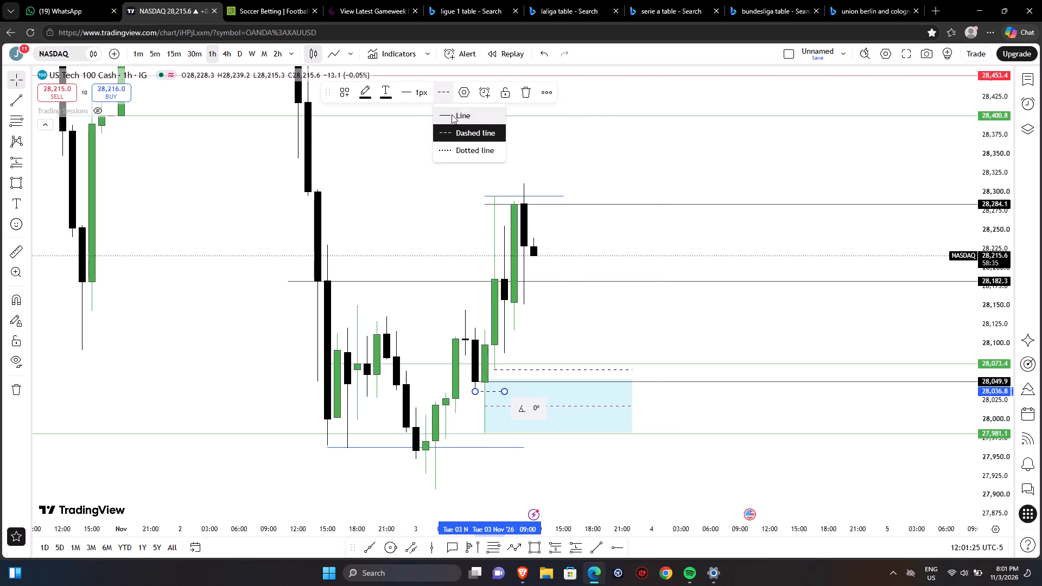
{"action": "left_click", "coordinate": [452, 114]}
{"action": "left_click", "coordinate": [364, 86]}
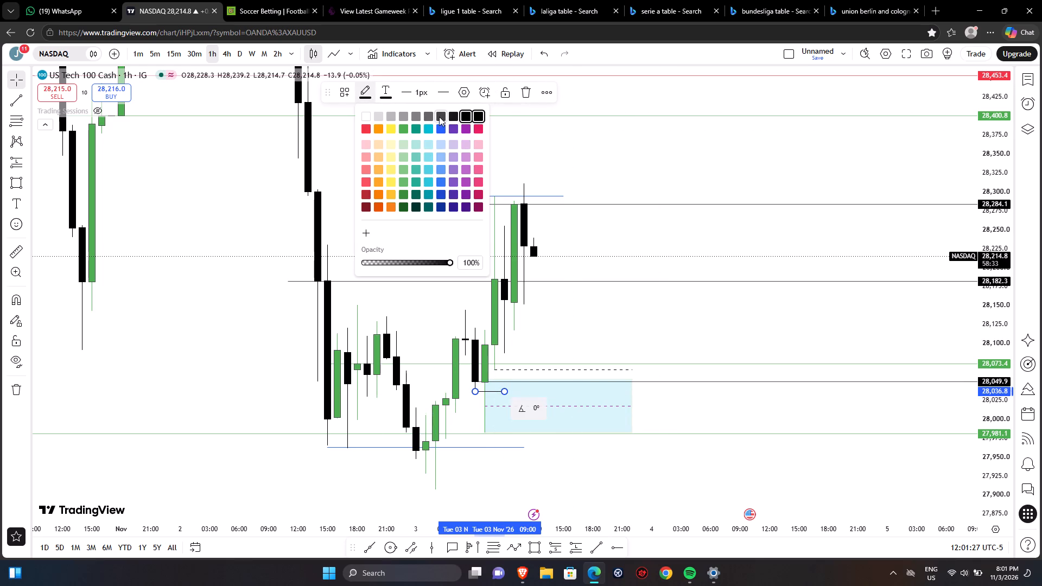
{"action": "left_click", "coordinate": [439, 126]}
{"action": "left_click", "coordinate": [458, 173]}
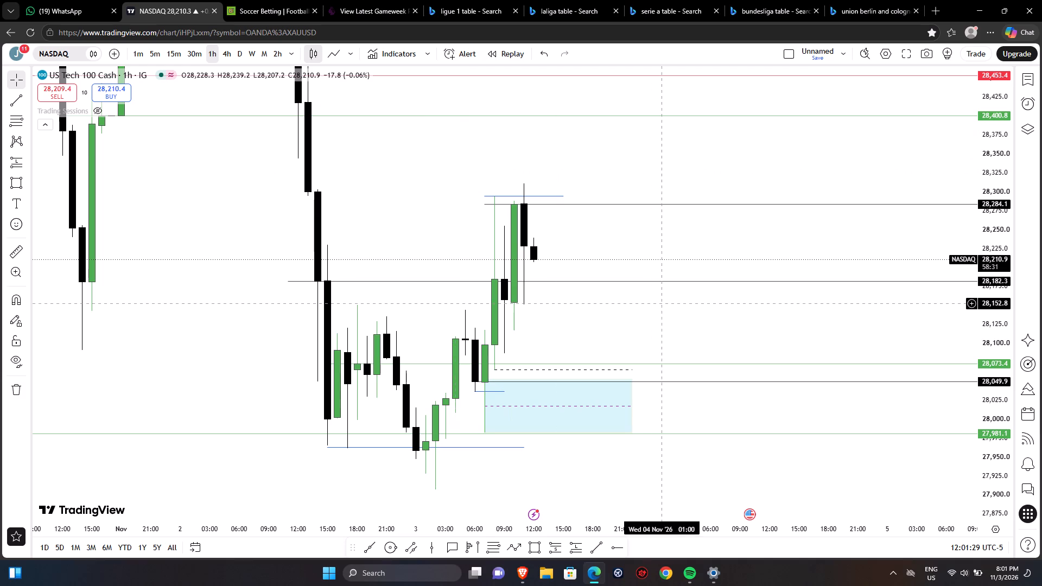
{"action": "left_click", "coordinate": [659, 303]}
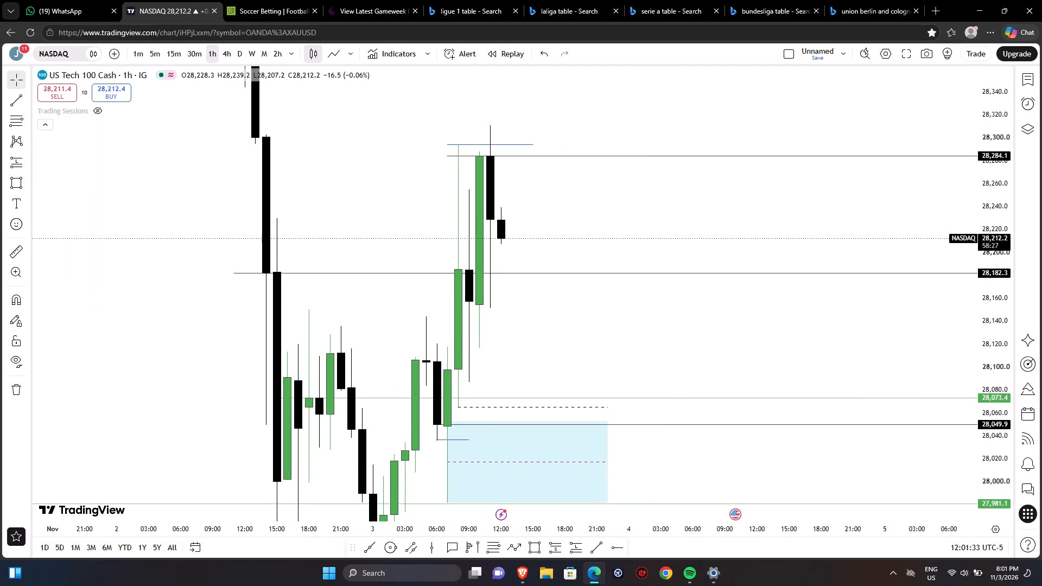
Switch the chart to the 30-minute timeframe.
{"action": "left_click_drag", "start_coordinate": [638, 133], "coordinate": [614, 360]}
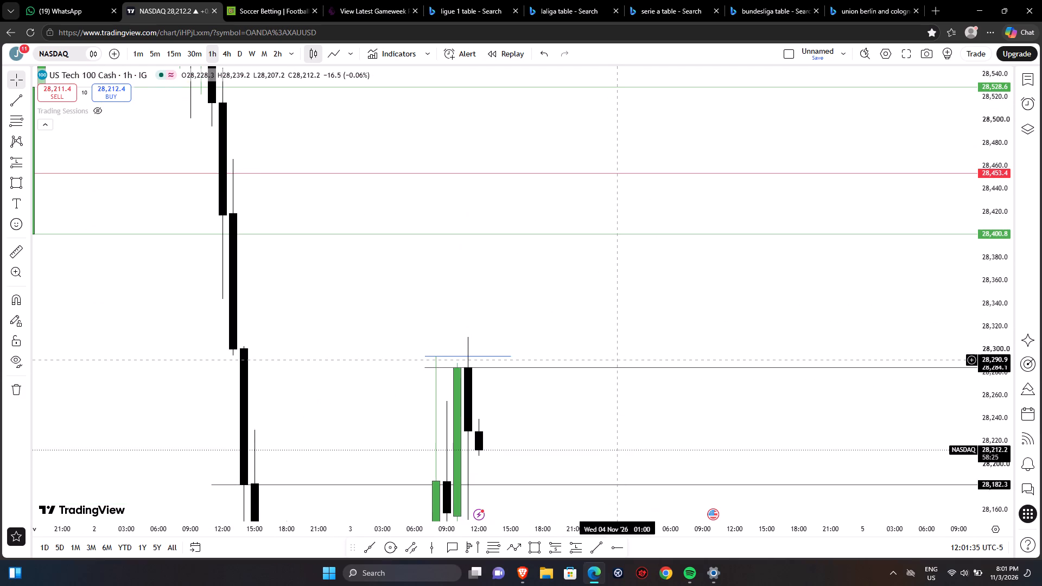
{"action": "left_click_drag", "start_coordinate": [614, 360], "coordinate": [679, 241]}
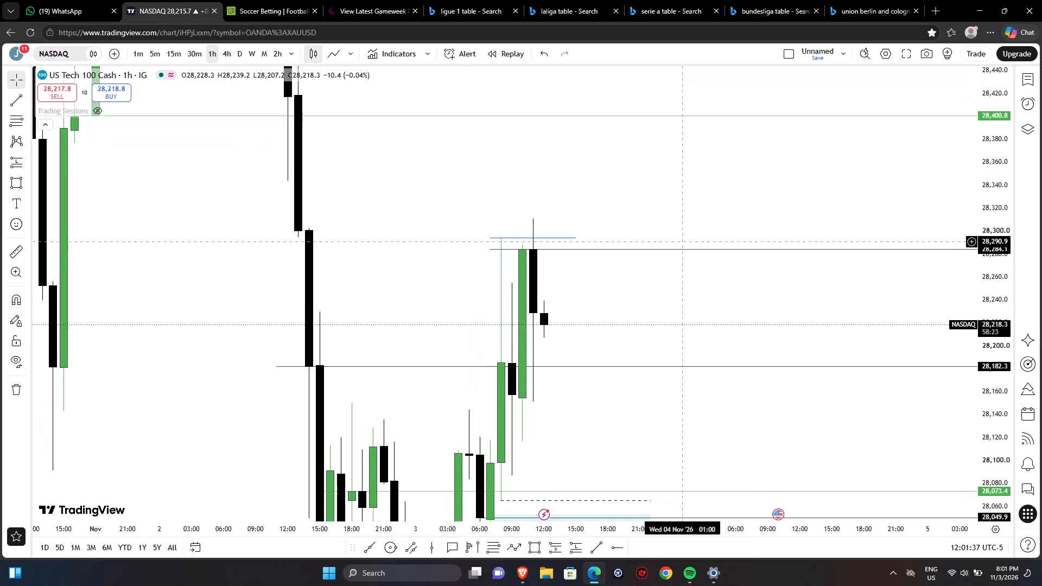
{"action": "left_click_drag", "start_coordinate": [658, 350], "coordinate": [621, 321]}
{"action": "left_click_drag", "start_coordinate": [621, 321], "coordinate": [606, 315]}
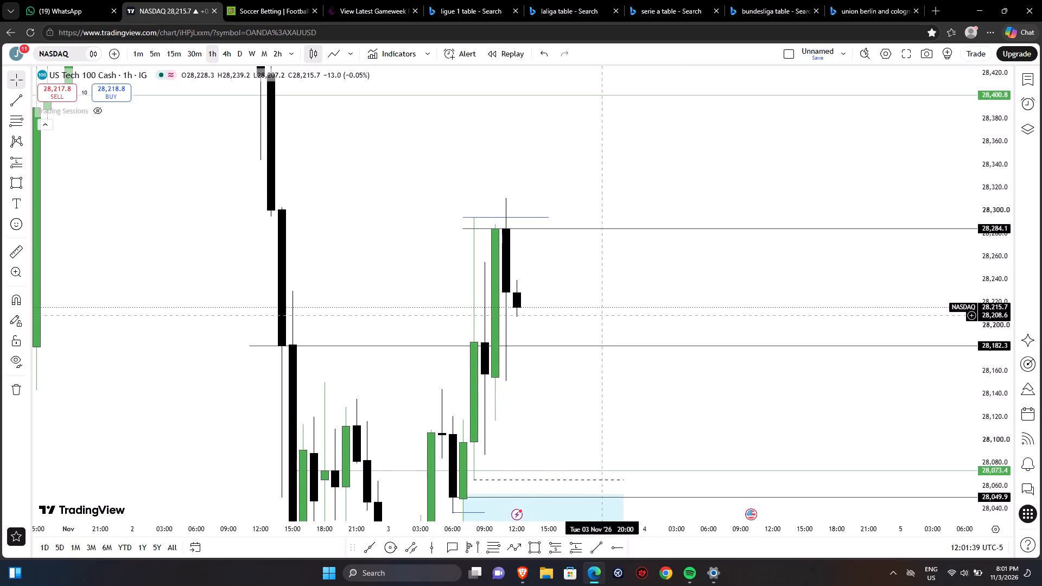
{"action": "left_click_drag", "start_coordinate": [606, 315], "coordinate": [586, 265]}
{"action": "left_click", "coordinate": [196, 52]}
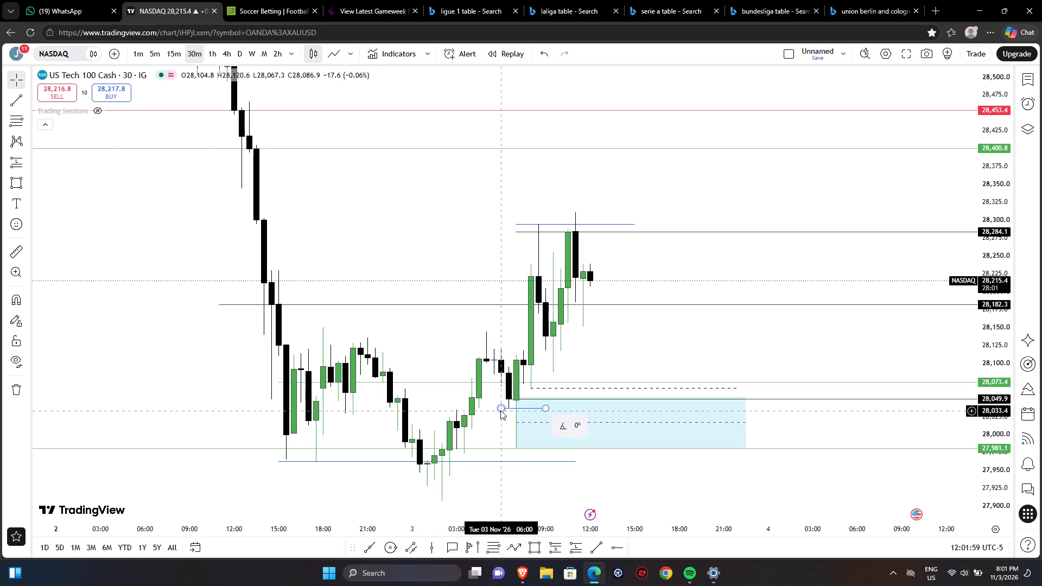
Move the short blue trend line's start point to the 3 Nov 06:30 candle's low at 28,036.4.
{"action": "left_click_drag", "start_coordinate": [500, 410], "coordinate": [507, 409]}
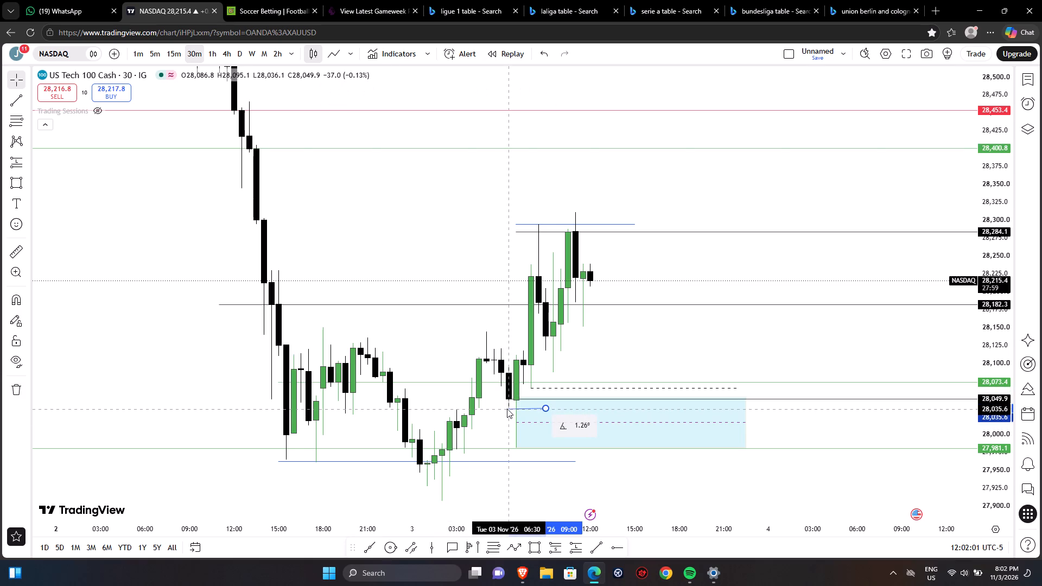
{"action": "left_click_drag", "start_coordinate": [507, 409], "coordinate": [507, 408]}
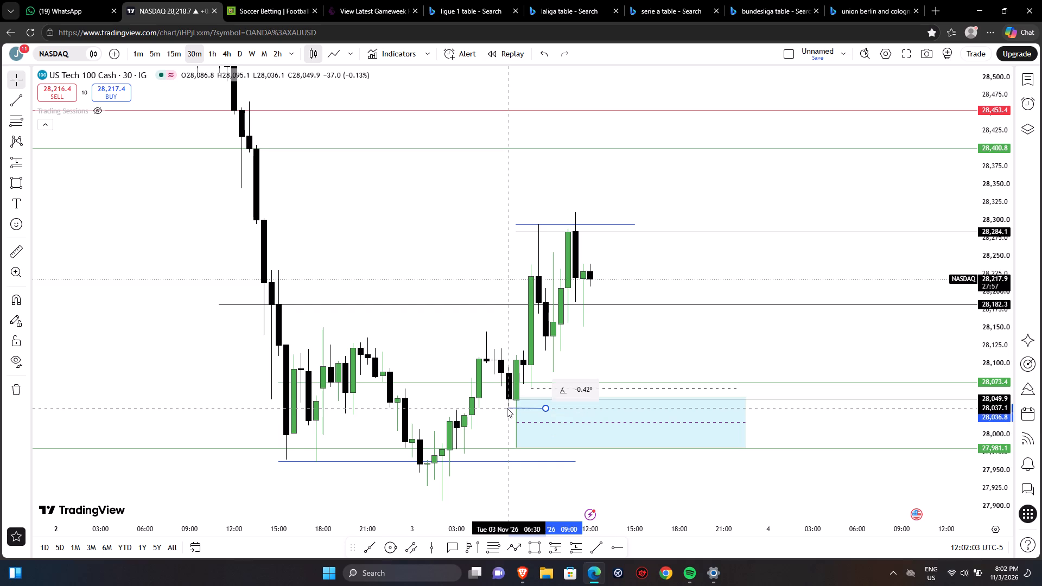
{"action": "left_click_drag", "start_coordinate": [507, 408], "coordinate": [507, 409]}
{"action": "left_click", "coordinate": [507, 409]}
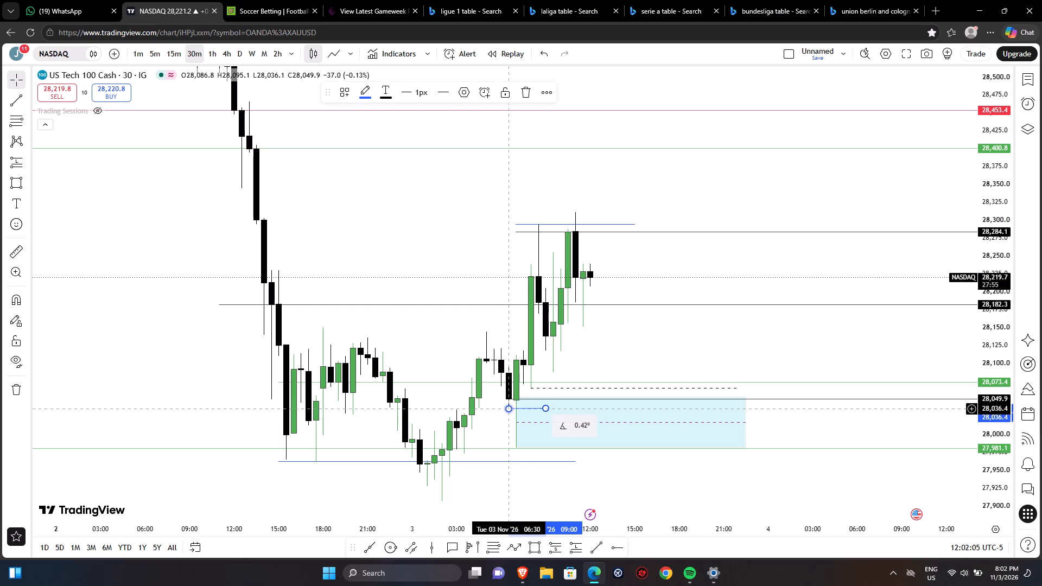
Replace the short blue trend line with a new horizontal one at 28,036.4 from the 3 Nov 06:30 candle's low to 07:30.
{"action": "left_click", "coordinate": [526, 94]}
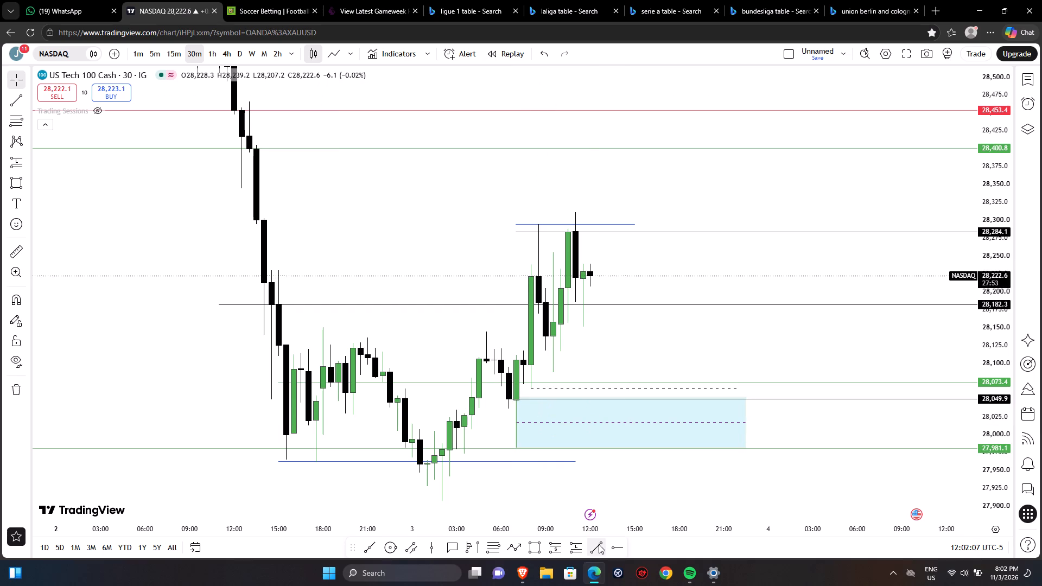
{"action": "left_click_drag", "start_coordinate": [599, 545], "coordinate": [508, 393]}
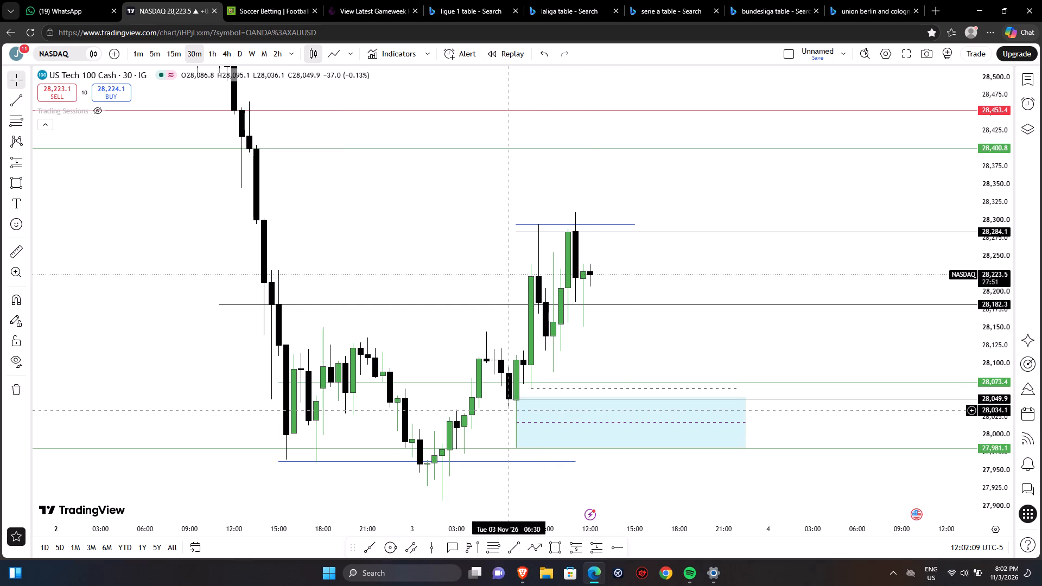
{"action": "left_click", "coordinate": [516, 542]}
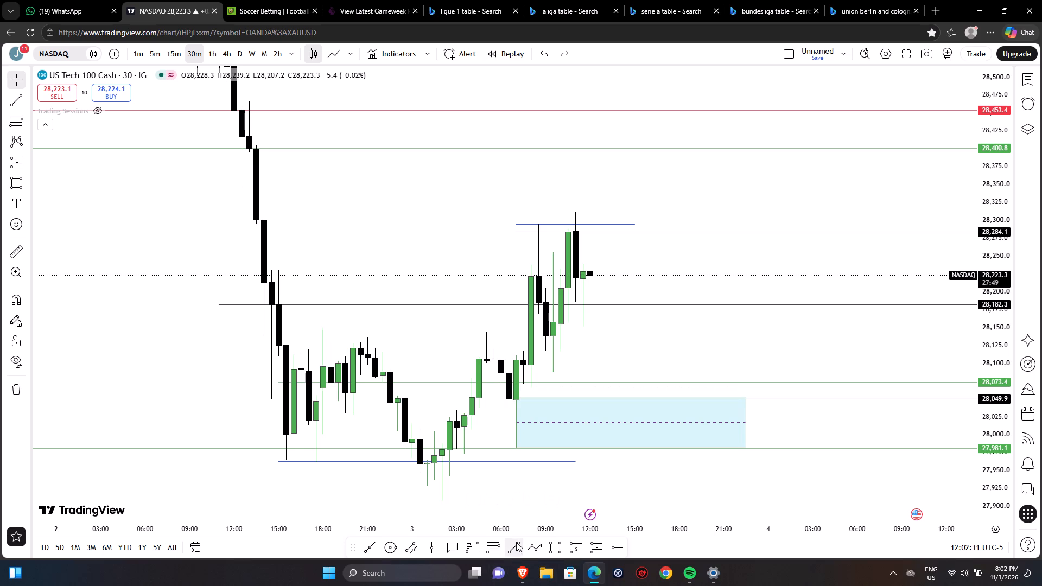
{"action": "left_click", "coordinate": [509, 409]}
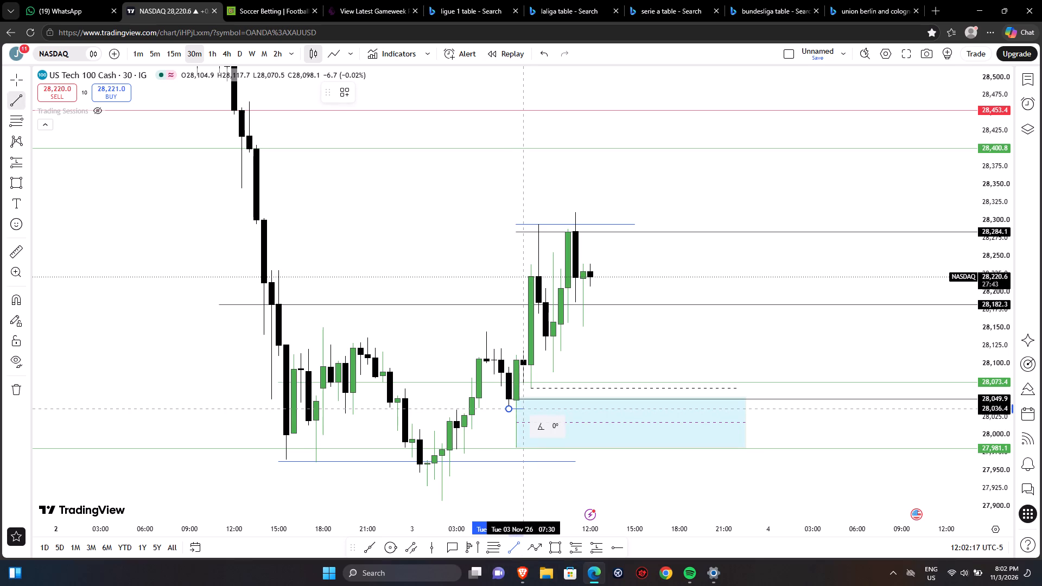
{"action": "double_click", "coordinate": [524, 409]}
{"action": "left_click", "coordinate": [609, 368]}
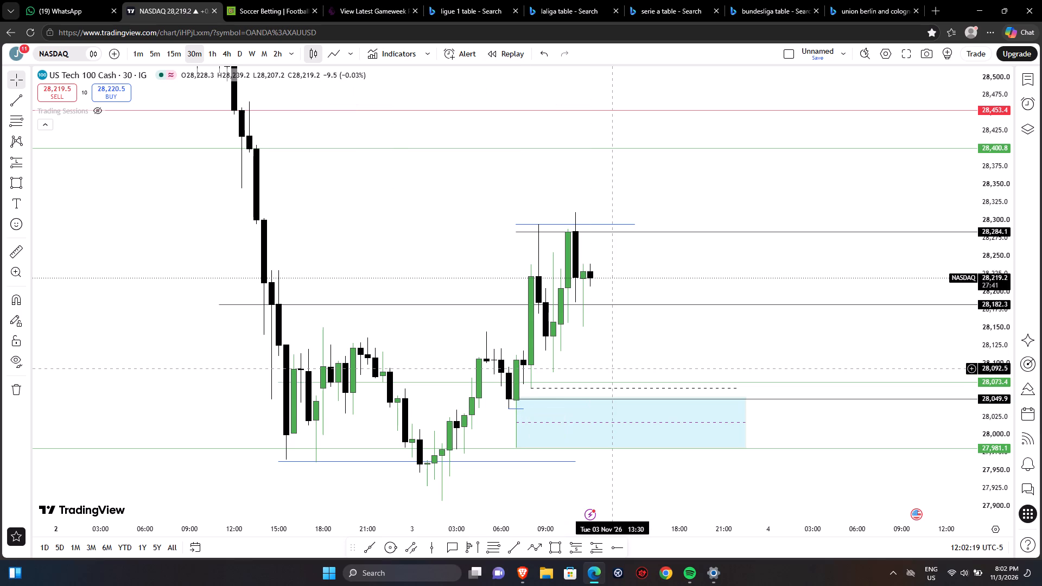
{"action": "left_click", "coordinate": [651, 353]}
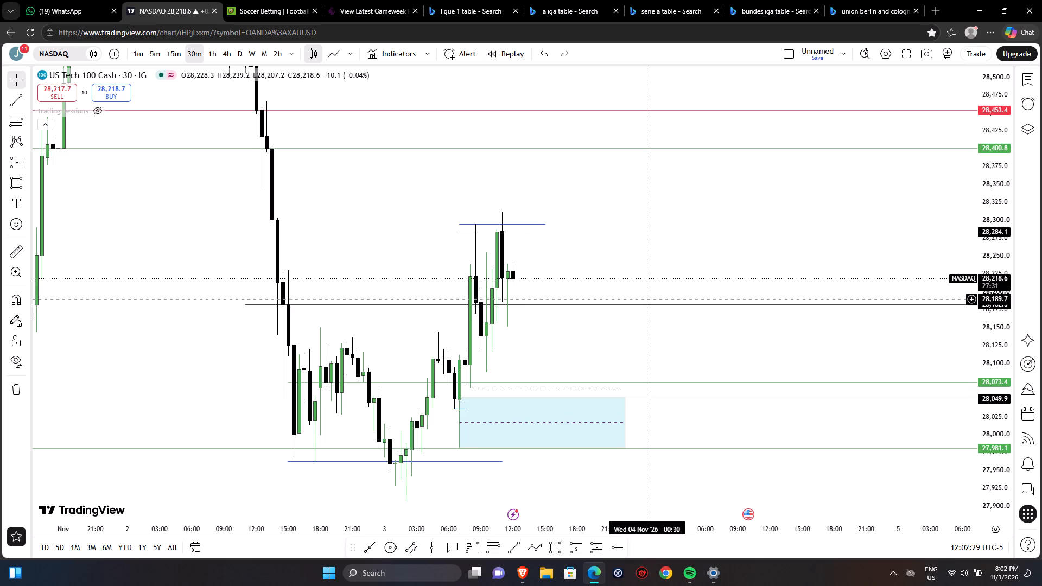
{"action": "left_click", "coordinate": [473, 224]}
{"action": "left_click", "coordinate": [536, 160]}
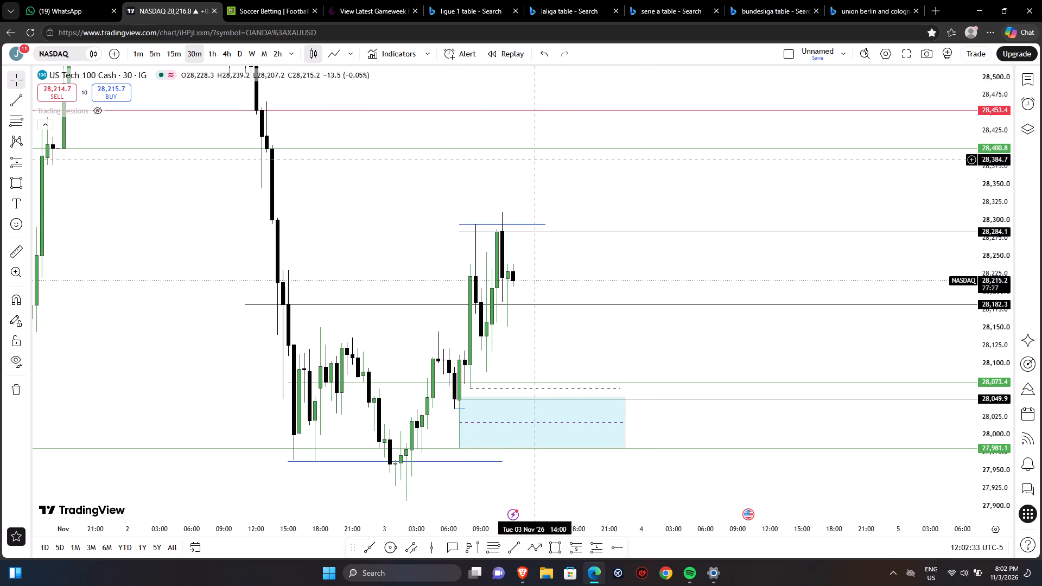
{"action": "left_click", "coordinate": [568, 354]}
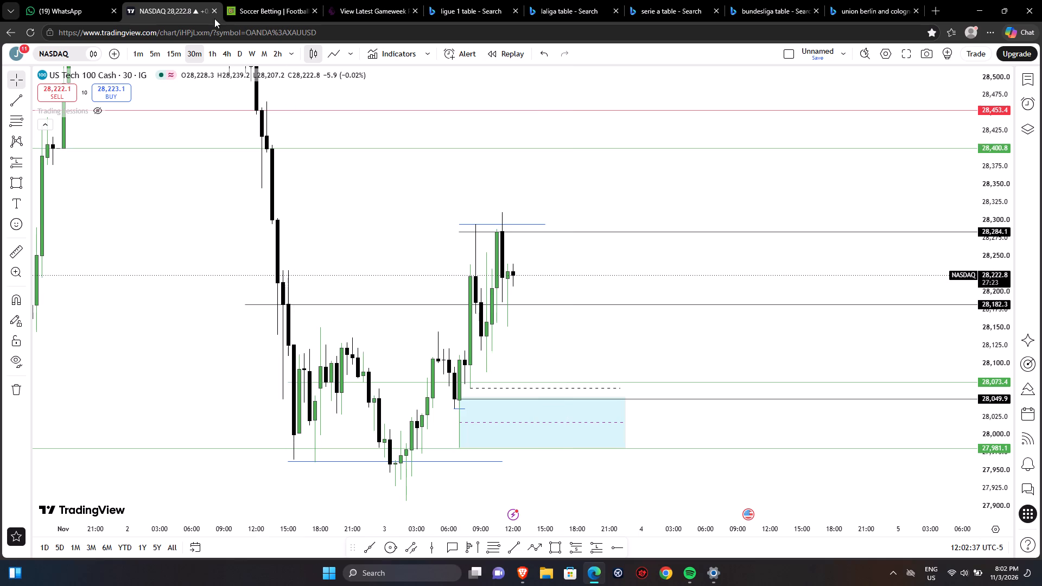
View the chart on the 15-minute timeframe and return to 30 minutes.
{"action": "left_click", "coordinate": [178, 49]}
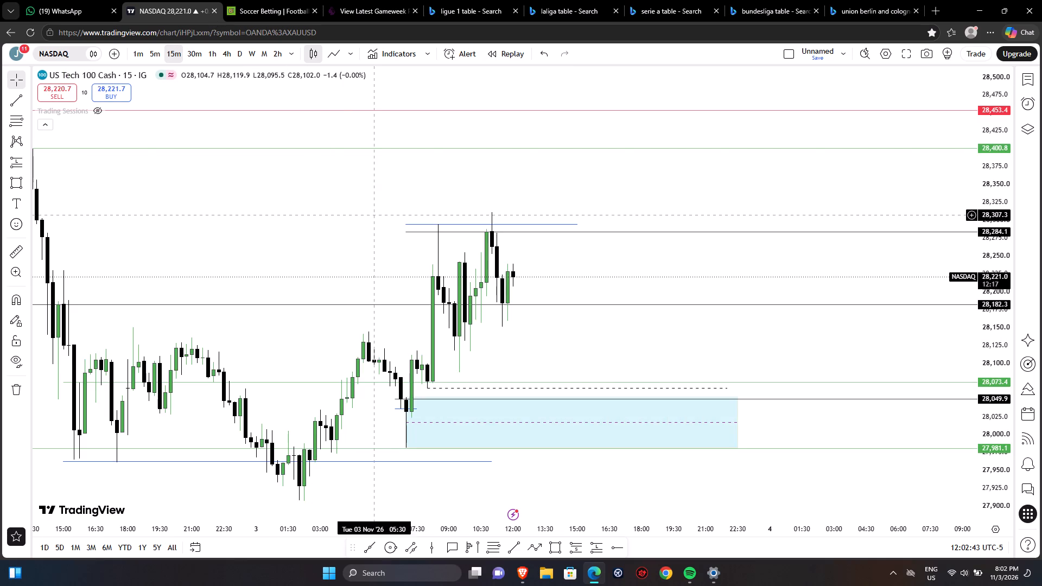
{"action": "key", "text": "ctrl+z"}
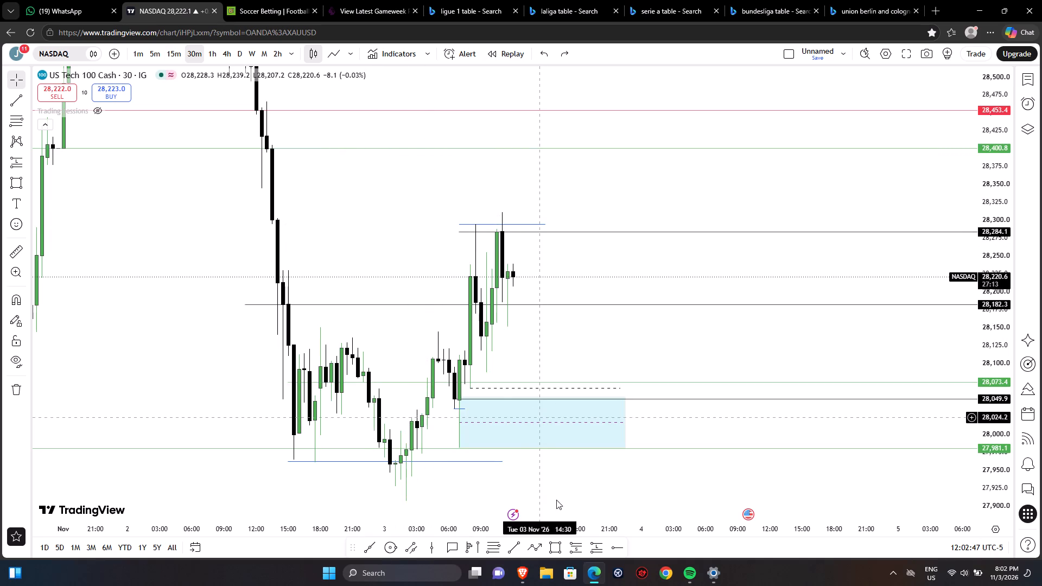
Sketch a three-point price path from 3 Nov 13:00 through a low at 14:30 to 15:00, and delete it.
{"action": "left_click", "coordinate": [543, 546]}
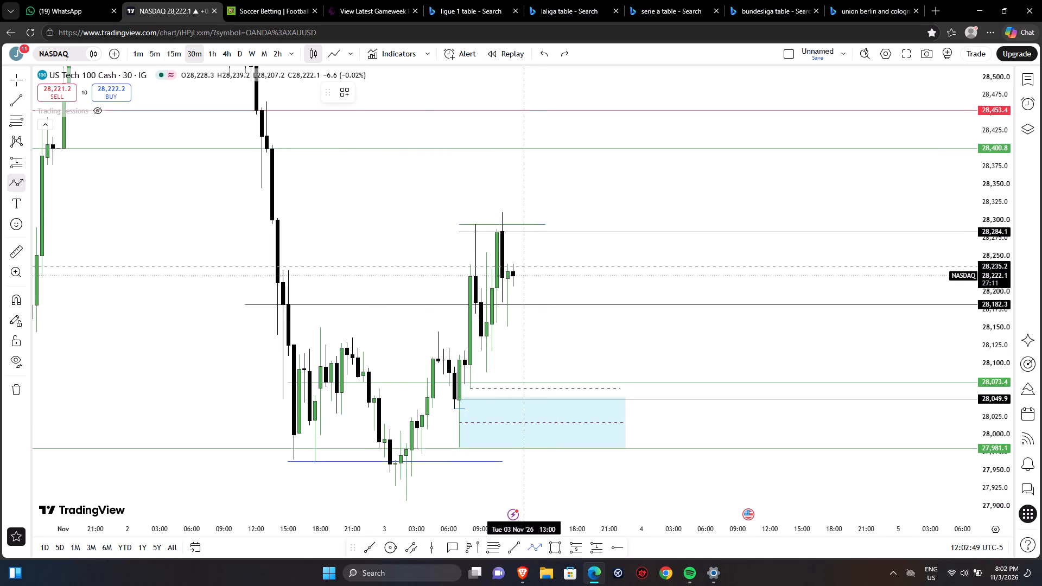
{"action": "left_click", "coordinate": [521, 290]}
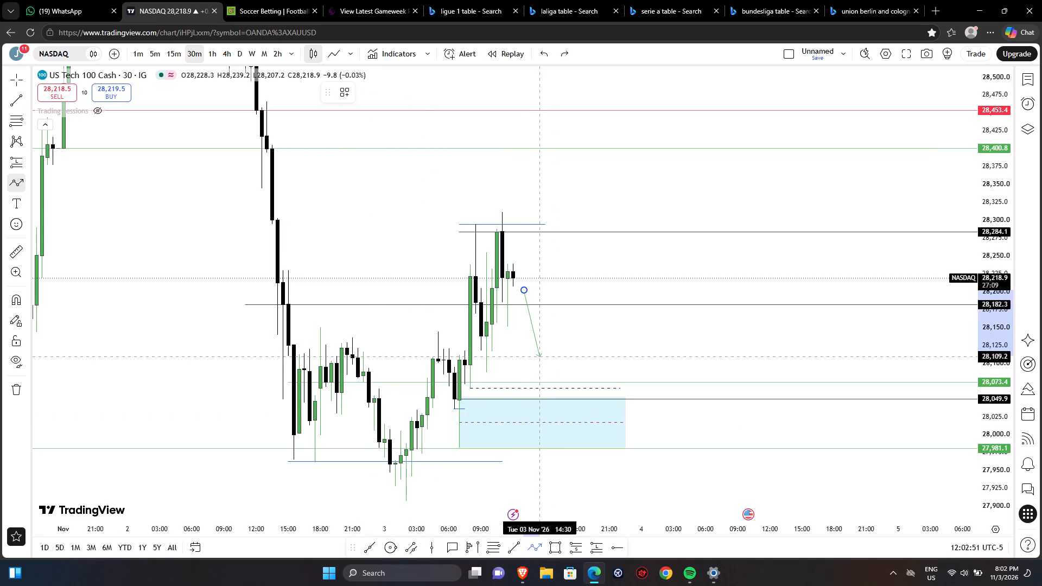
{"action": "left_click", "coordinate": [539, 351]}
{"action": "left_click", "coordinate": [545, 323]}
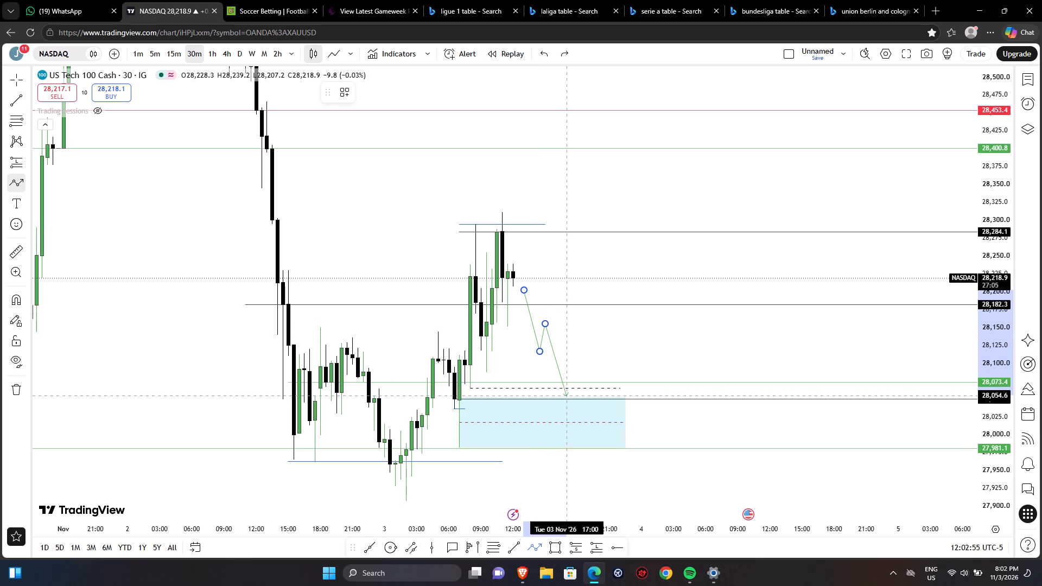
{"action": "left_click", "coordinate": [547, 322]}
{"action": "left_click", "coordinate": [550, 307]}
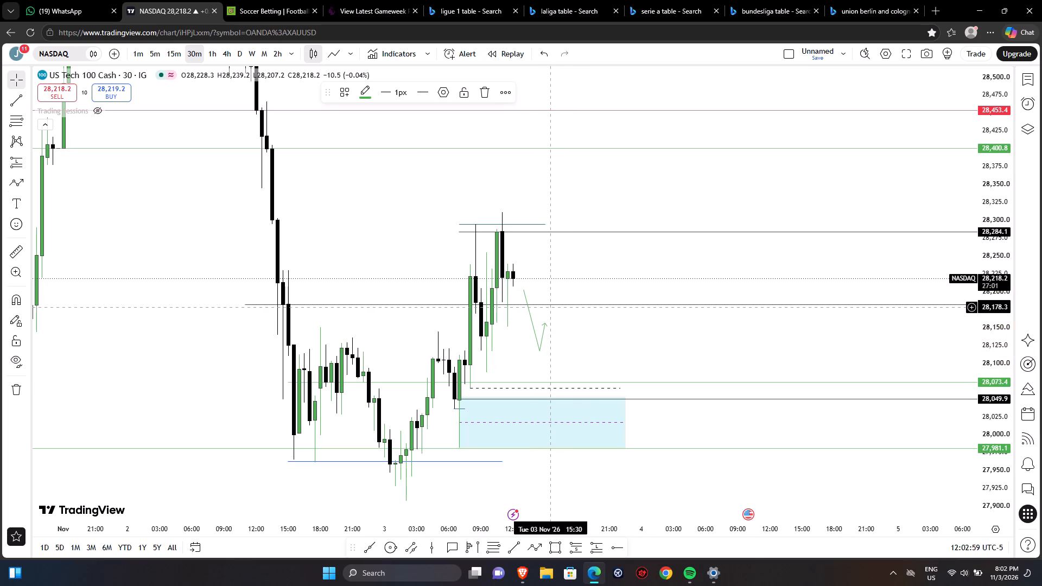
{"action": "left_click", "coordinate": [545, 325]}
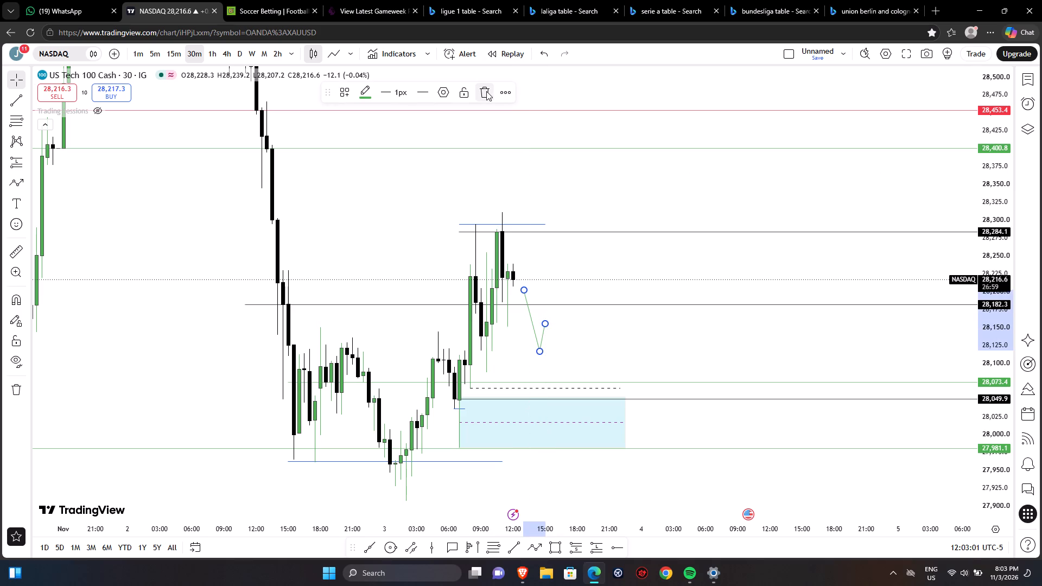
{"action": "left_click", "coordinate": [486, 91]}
Sketch a five-point price path from 3 Nov 12:00 through a 14:00 low, 28,182.3 at 15:30 and 28,049.9 at 18:00 to 28,400.6 at 22:00.
{"action": "left_click", "coordinate": [530, 549]}
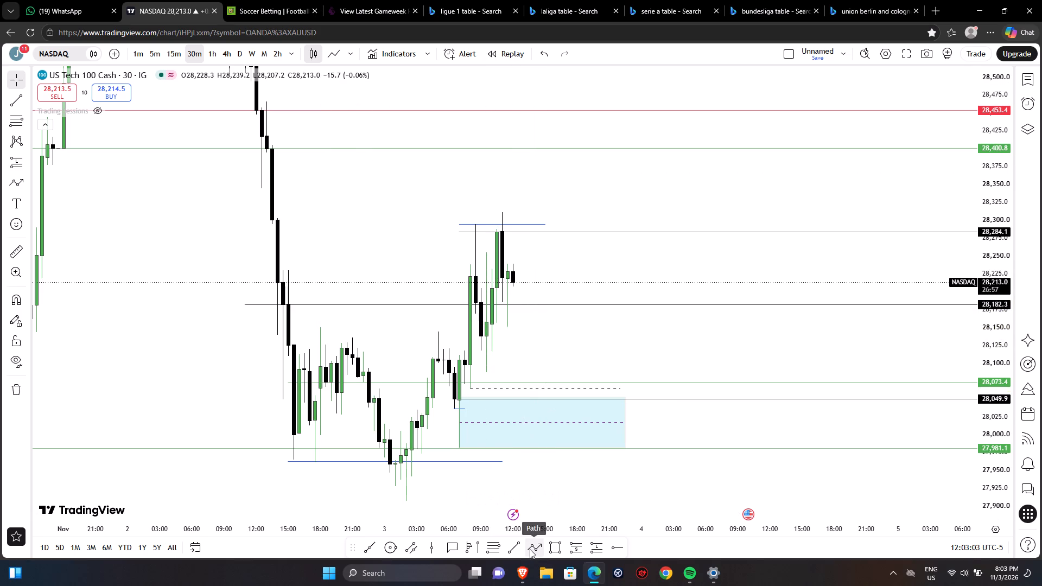
{"action": "left_click", "coordinate": [514, 290]}
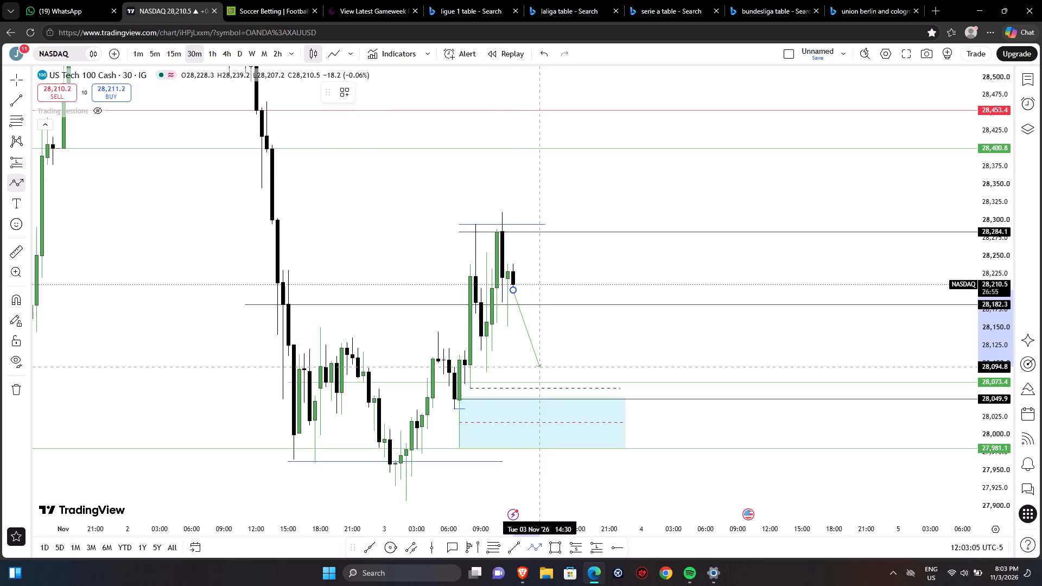
{"action": "left_click", "coordinate": [532, 349]}
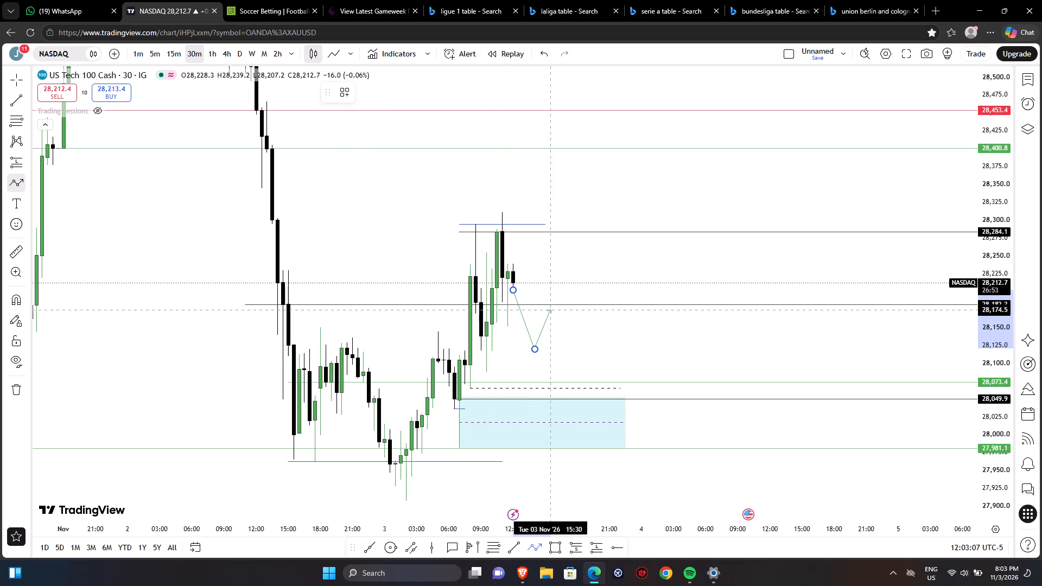
{"action": "left_click", "coordinate": [549, 304]}
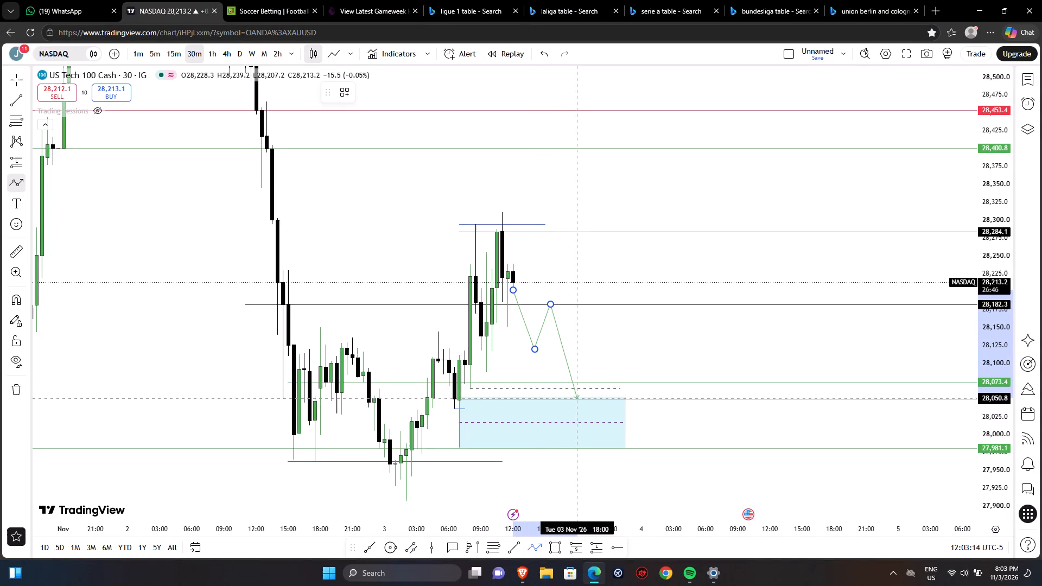
{"action": "left_click", "coordinate": [575, 399]}
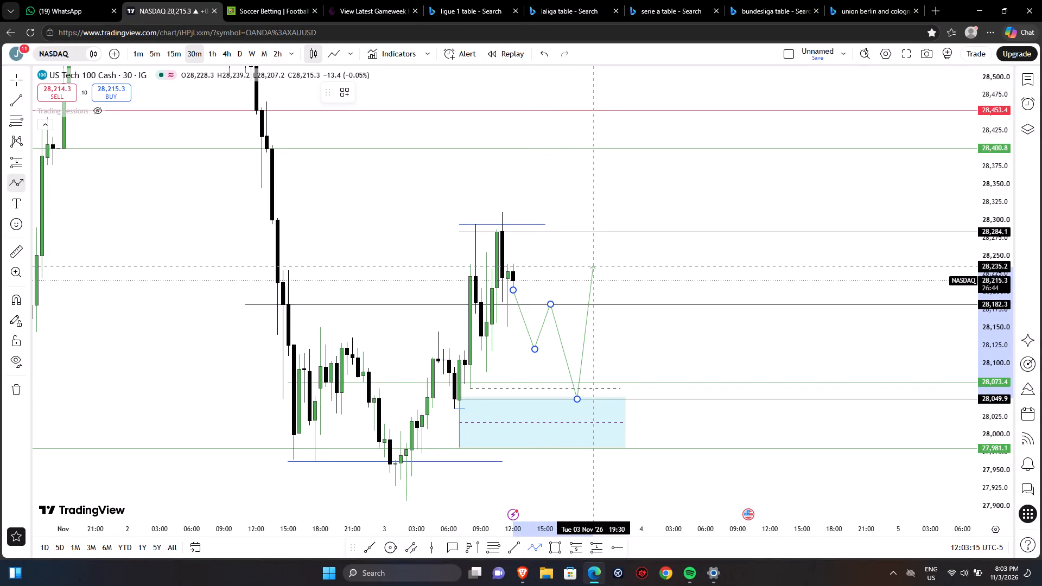
{"action": "left_click", "coordinate": [618, 148]}
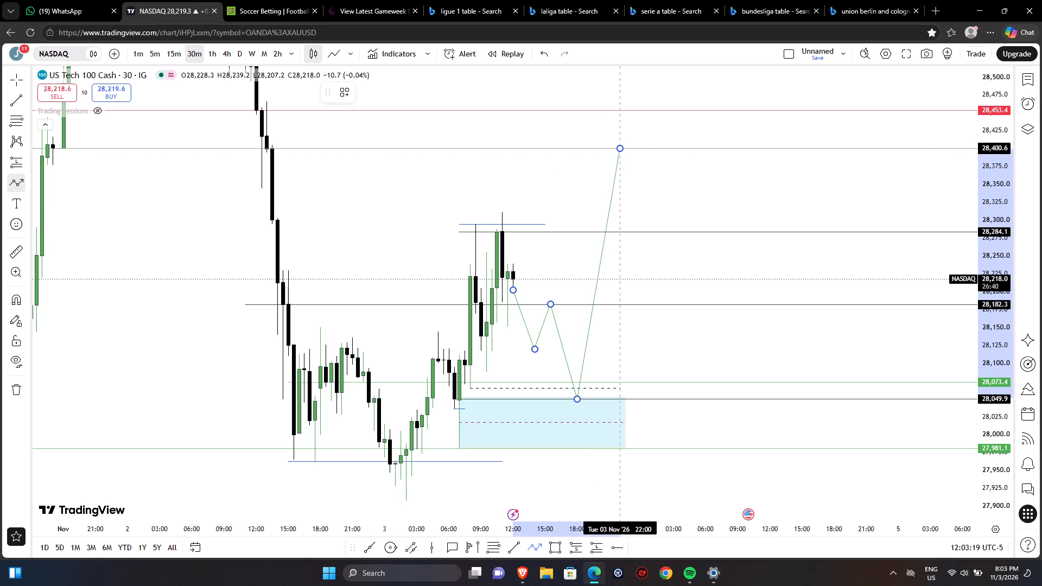
{"action": "left_click", "coordinate": [618, 148]}
{"action": "left_click", "coordinate": [646, 313]}
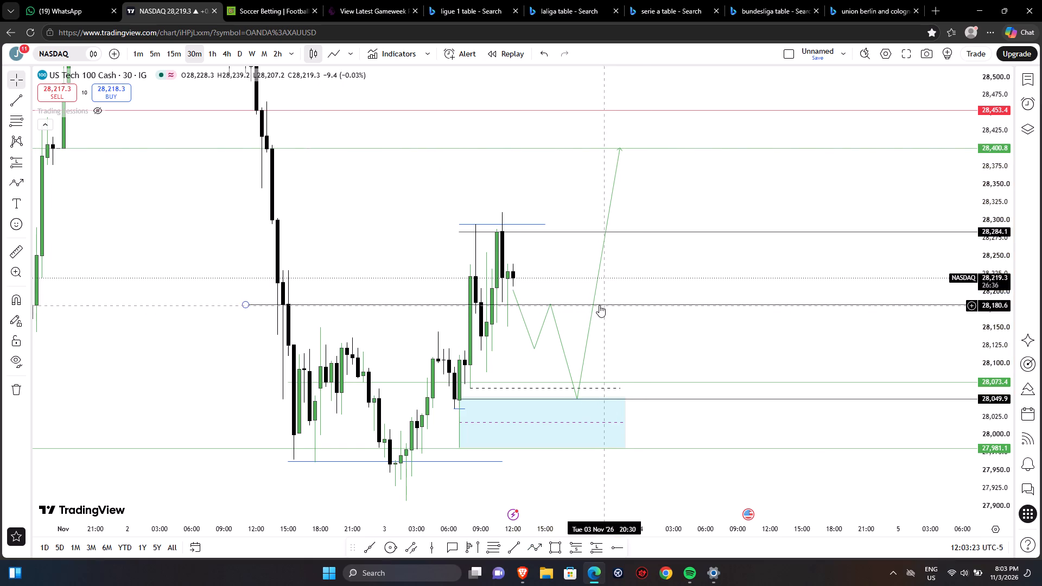
Shift the whole projected price path 30 minutes later at the same price levels.
{"action": "left_click_drag", "start_coordinate": [556, 323], "coordinate": [562, 323]}
{"action": "left_click", "coordinate": [675, 369]}
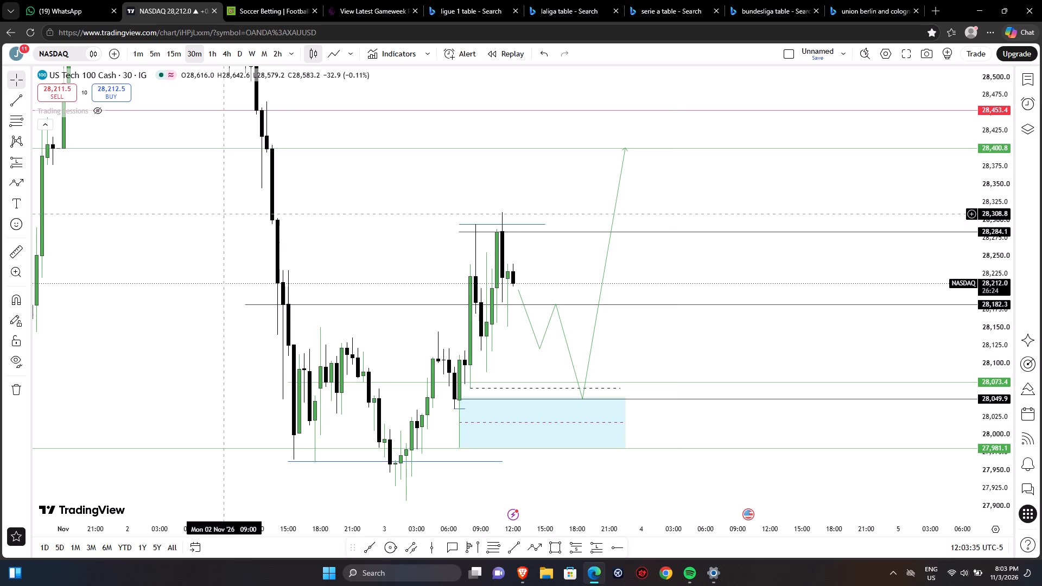
On the daily chart, place a callout pointing at the 27,981.1 line on 10 Nov, with its box below at 27,938.5 on 12 Nov.
{"action": "left_click", "coordinate": [245, 58]}
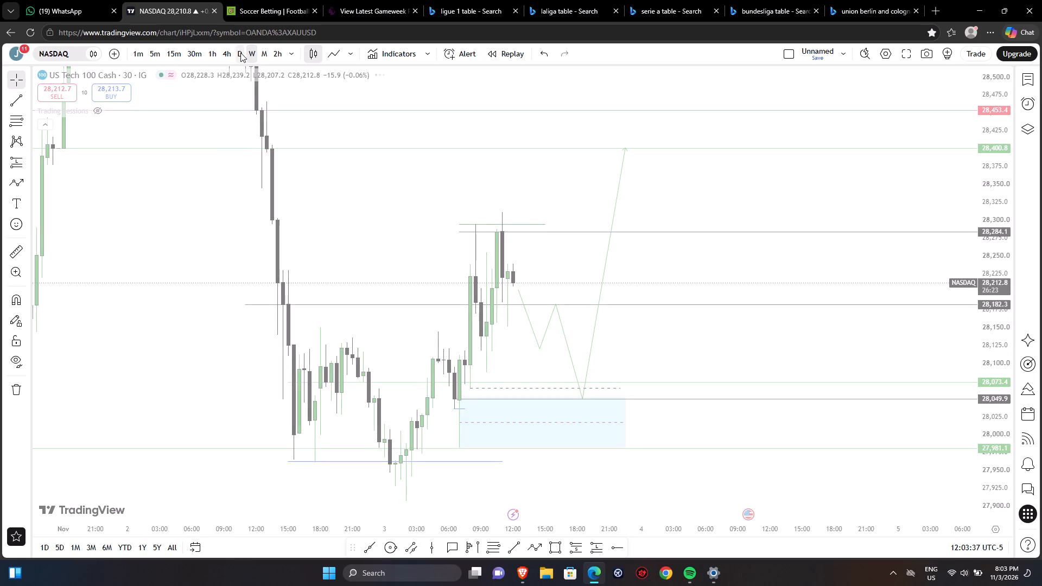
{"action": "left_click", "coordinate": [240, 53]}
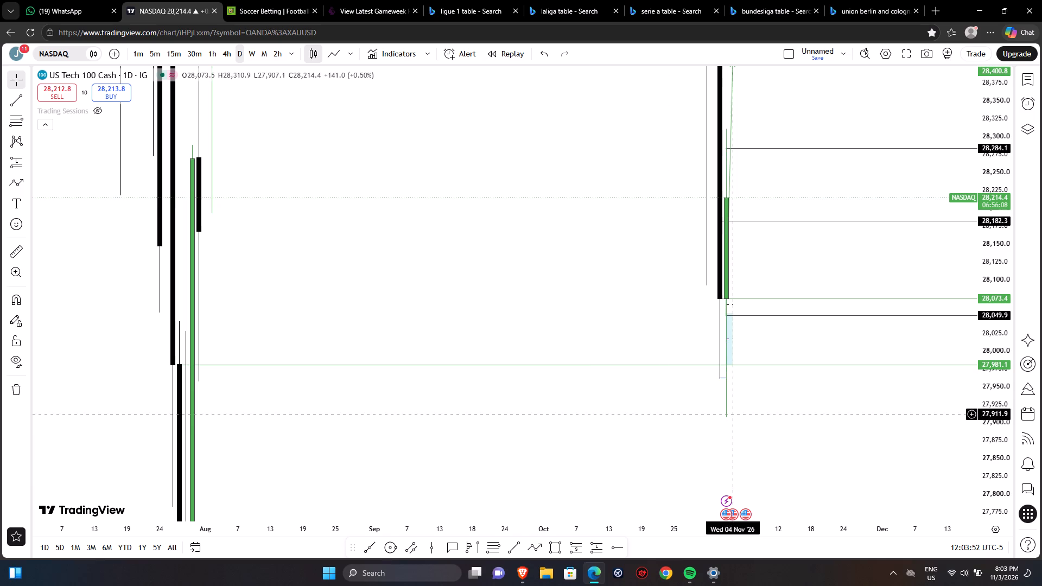
{"action": "left_click", "coordinate": [449, 549]}
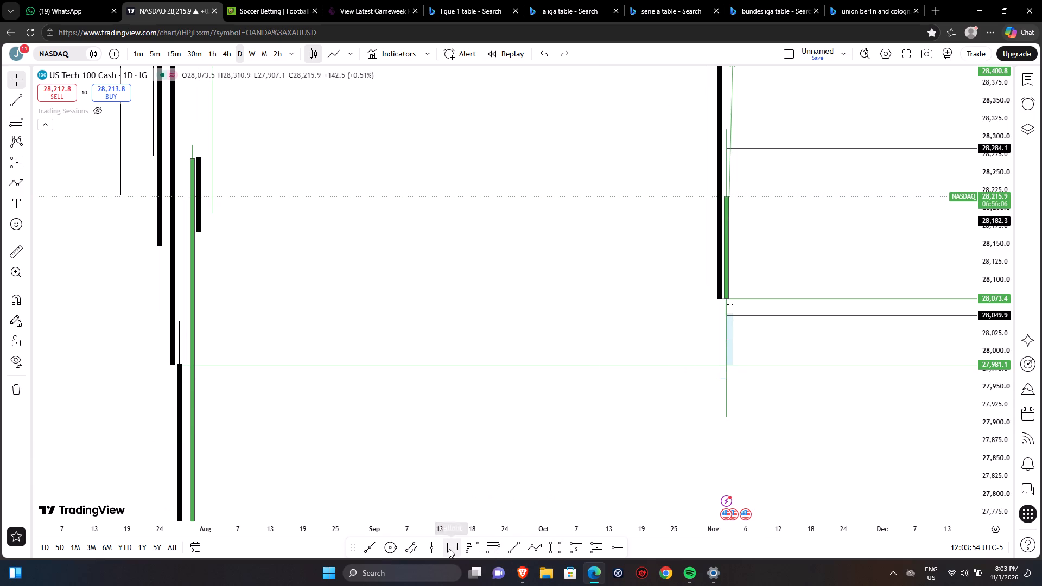
{"action": "left_click", "coordinate": [762, 365]}
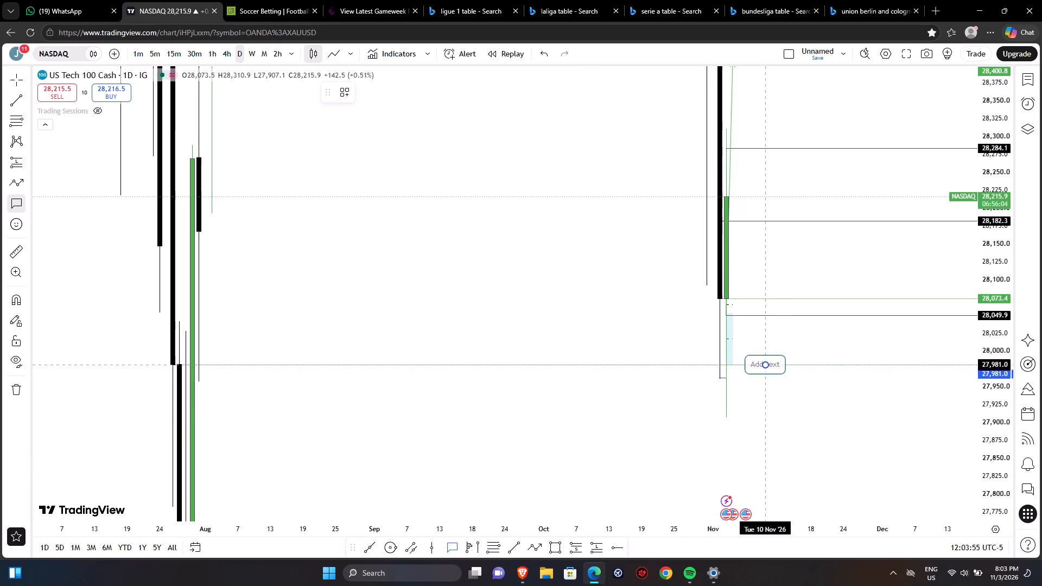
{"action": "left_click", "coordinate": [776, 395]}
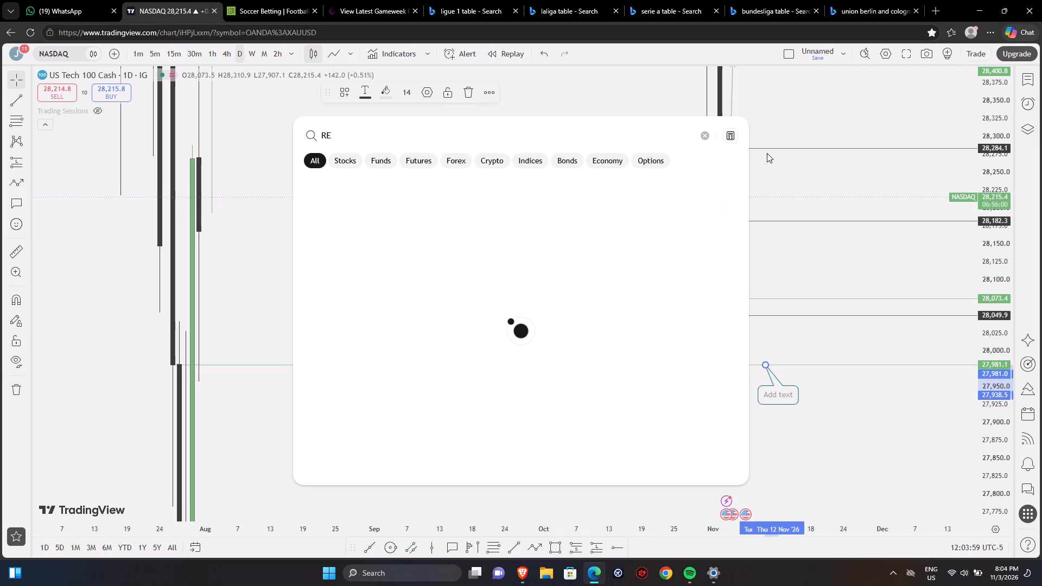
{"action": "left_click", "coordinate": [733, 139]}
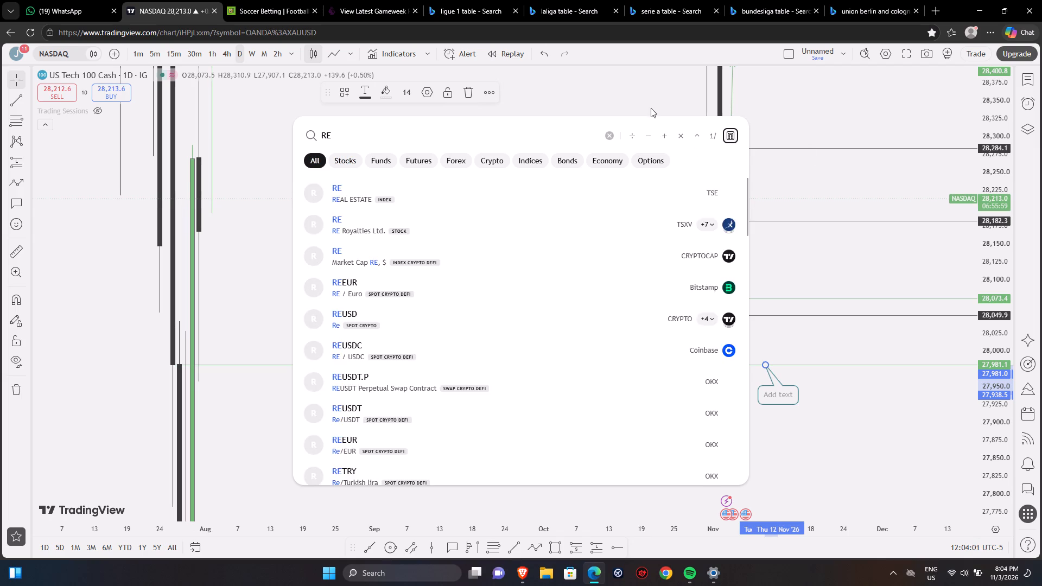
{"action": "left_click", "coordinate": [651, 107]}
Write "Rejected daily ocl" in the empty callout below the 27,981.1 line.
{"action": "left_click", "coordinate": [774, 392]}
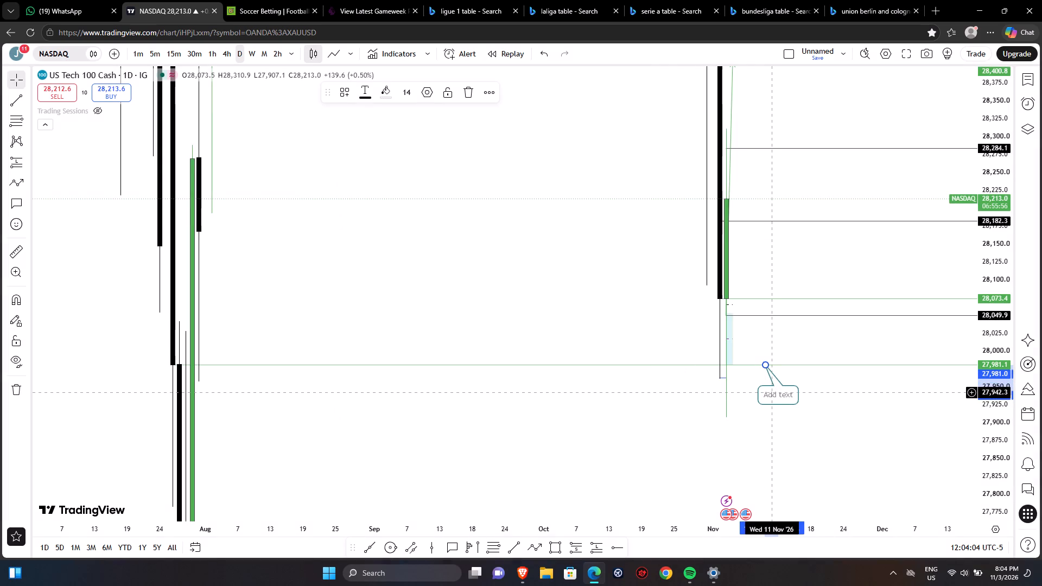
{"action": "left_click", "coordinate": [774, 392]}
{"action": "left_click", "coordinate": [774, 392]}
{"action": "left_click", "coordinate": [775, 398]}
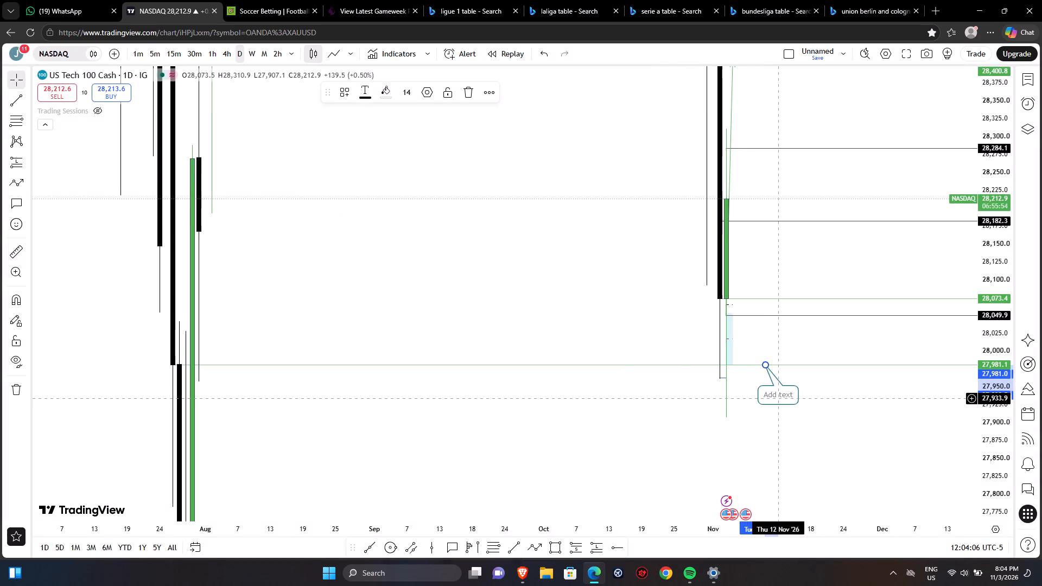
{"action": "triple_click", "coordinate": [775, 398]}
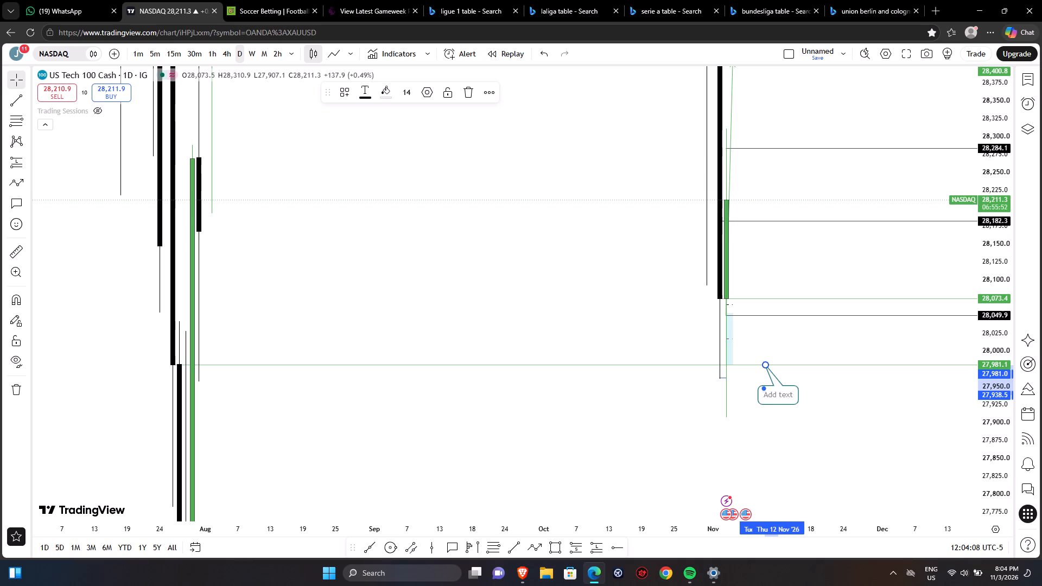
{"action": "type", "text": "jecteddail"}
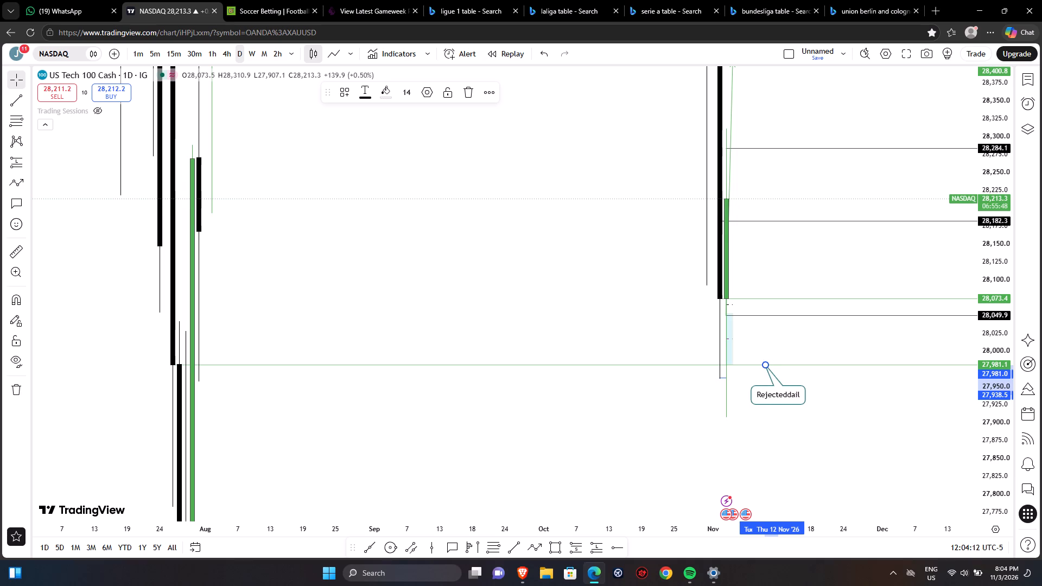
{"action": "key", "text": "space"}
{"action": "key", "text": "BackSpace"}
{"action": "key", "text": "BackSpace"}
{"action": "key", "text": "BackSpace"}
{"action": "key", "text": "BackSpace"}
{"action": "key", "text": "BackSpace"}
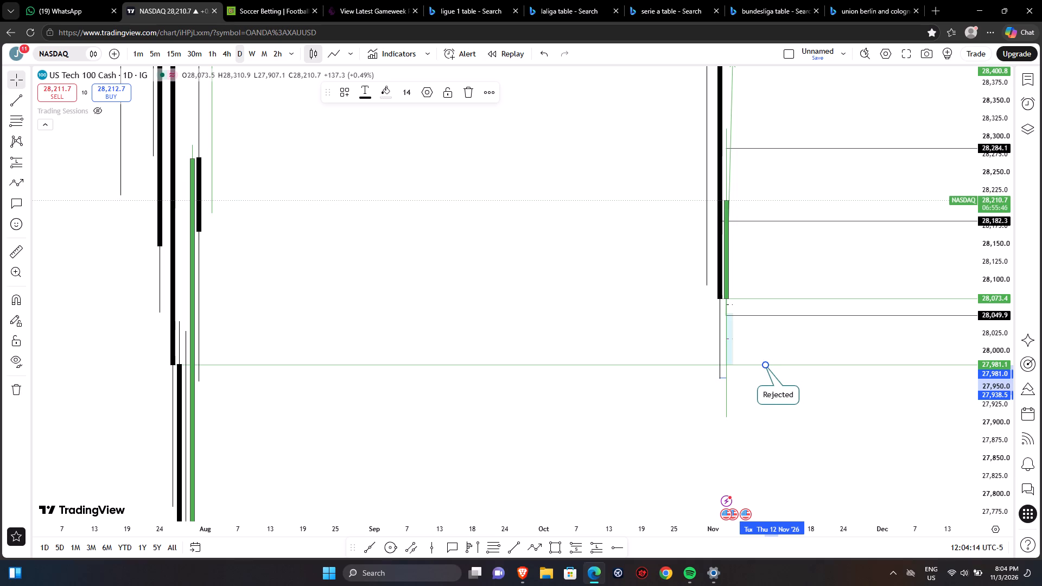
{"action": "key", "text": "space"}
{"action": "type", "text": "da"}
{"action": "type", "text": "ily ocl"}
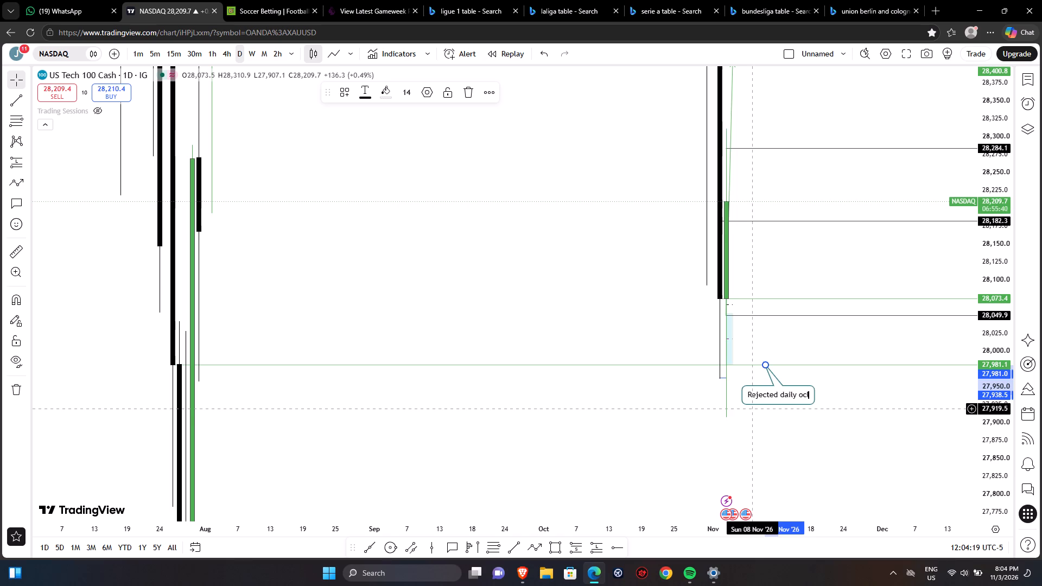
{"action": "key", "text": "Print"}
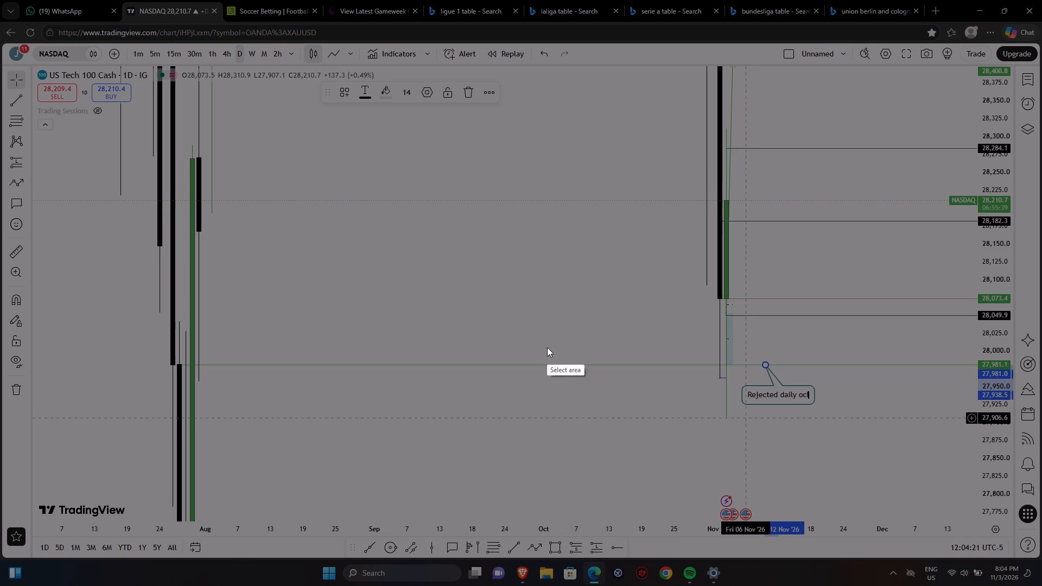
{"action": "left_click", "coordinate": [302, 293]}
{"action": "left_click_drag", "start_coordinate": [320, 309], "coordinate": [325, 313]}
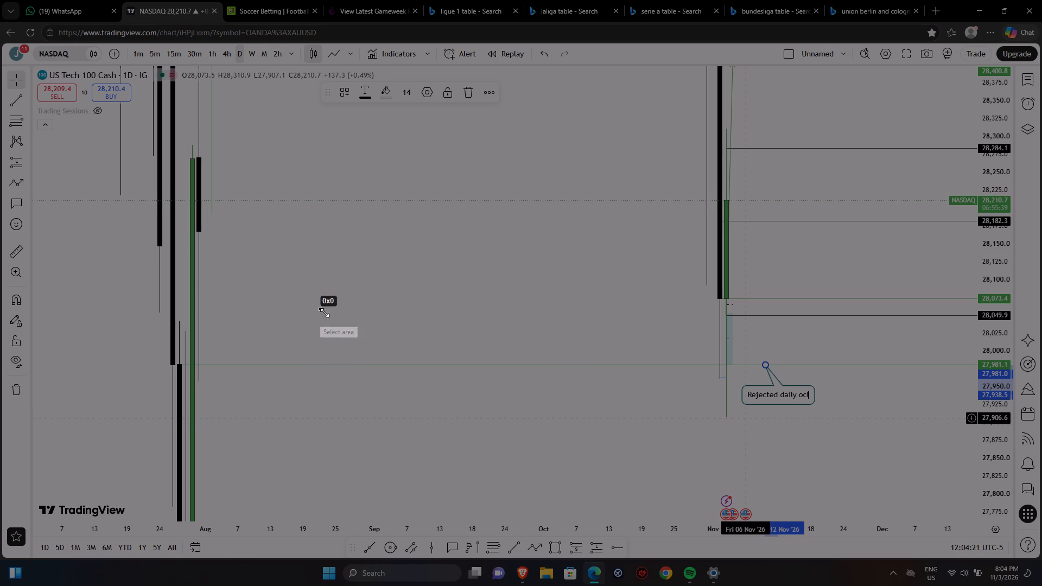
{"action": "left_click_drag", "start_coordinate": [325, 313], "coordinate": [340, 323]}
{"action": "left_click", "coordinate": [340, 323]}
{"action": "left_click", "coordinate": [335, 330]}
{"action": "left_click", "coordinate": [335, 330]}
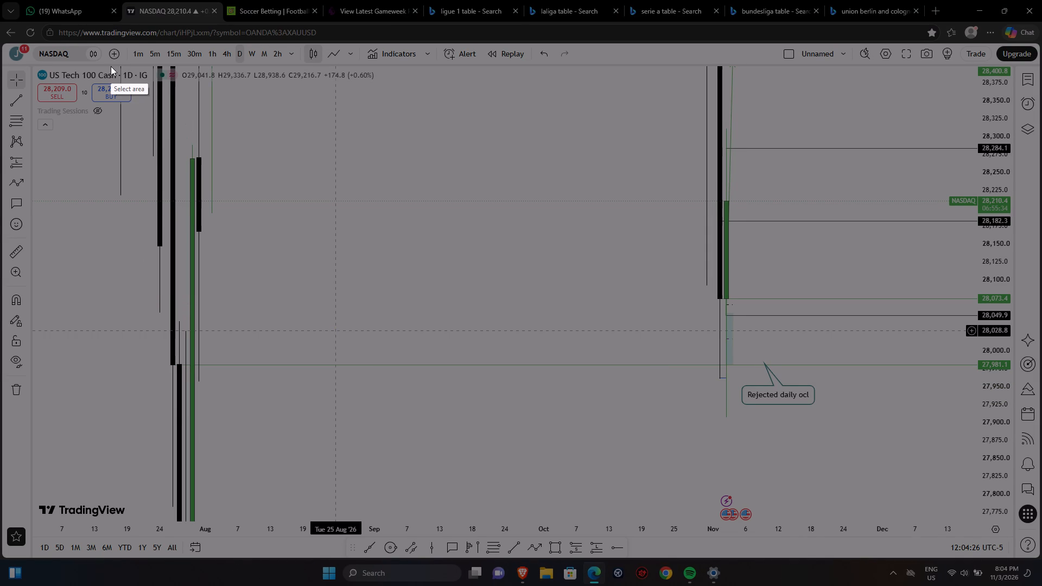
Capture the daily chart area with its price levels and callout in Lightshot and copy it to the clipboard.
{"action": "left_click_drag", "start_coordinate": [111, 66], "coordinate": [989, 463]}
{"action": "key", "text": "ctrl+c"}
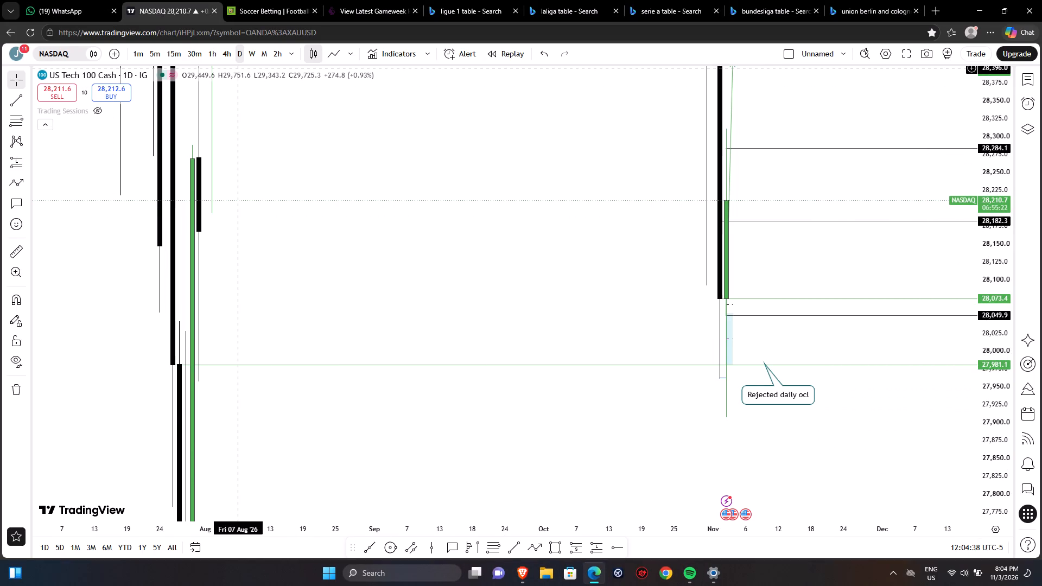
On the 4-hour chart, add a black horizontal ray at 28,017.4 from the 2 Nov 23:00 candle's body low.
{"action": "left_click", "coordinate": [227, 51]}
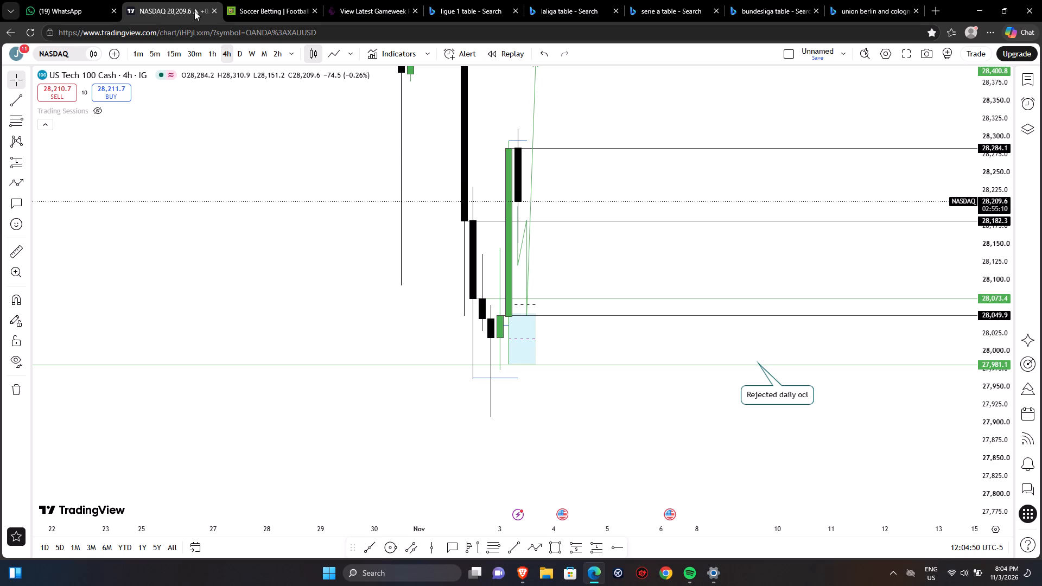
{"action": "left_click", "coordinate": [568, 286]}
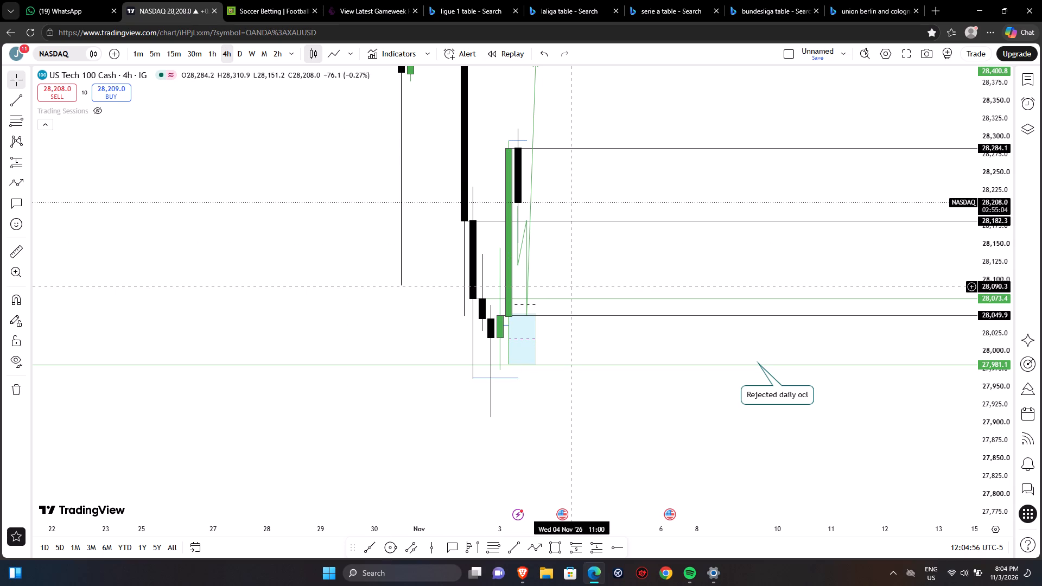
{"action": "left_click", "coordinate": [617, 547]}
{"action": "left_click", "coordinate": [491, 339]}
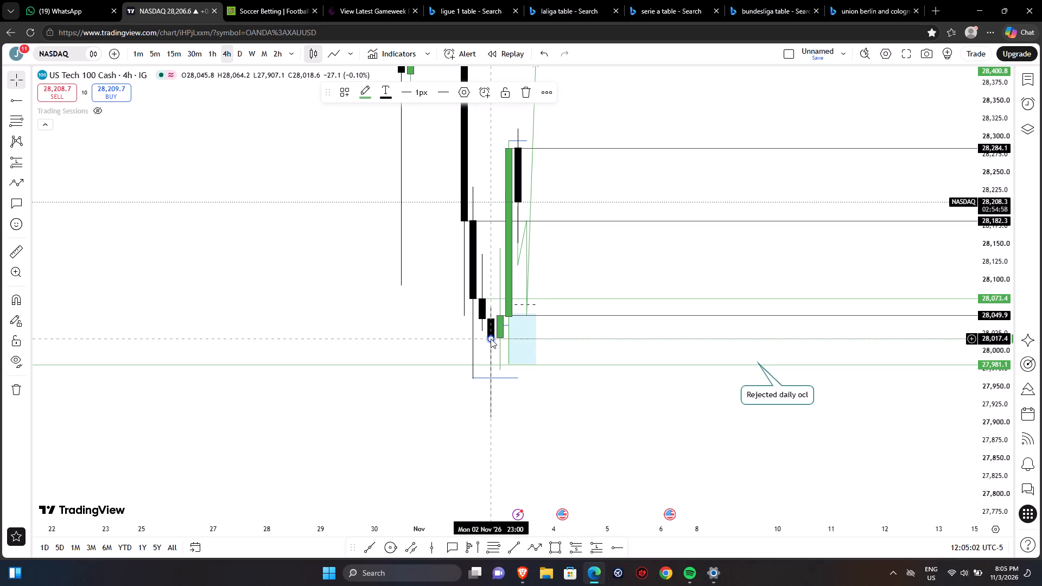
{"action": "left_click", "coordinate": [372, 96]}
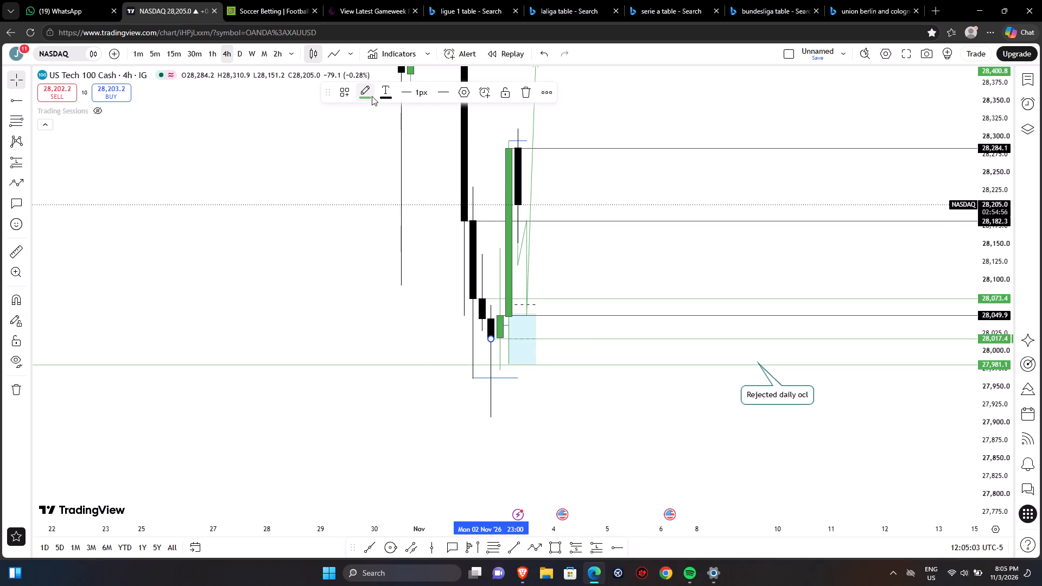
{"action": "left_click", "coordinate": [478, 111]}
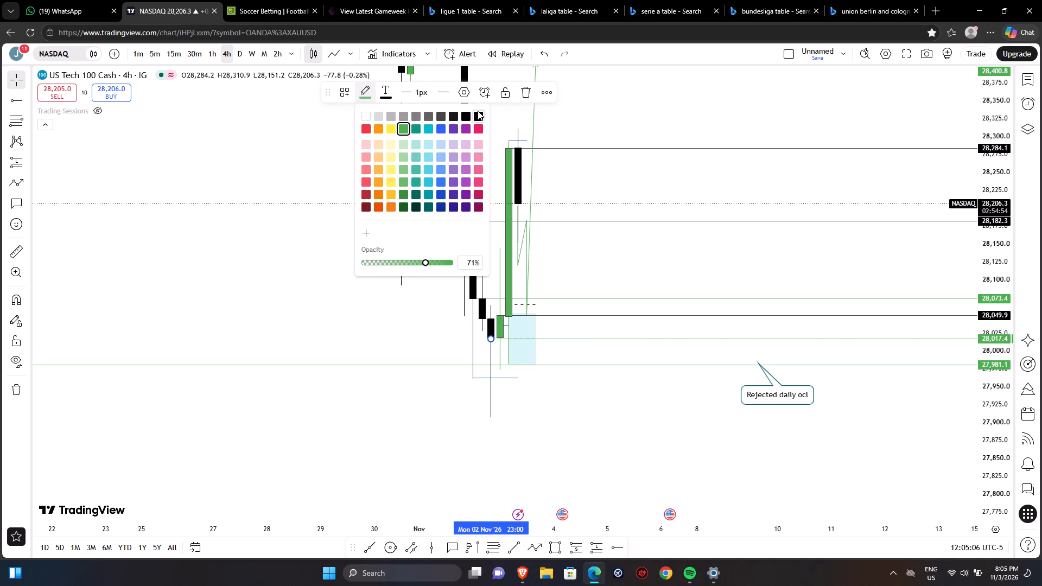
{"action": "left_click", "coordinate": [630, 290]}
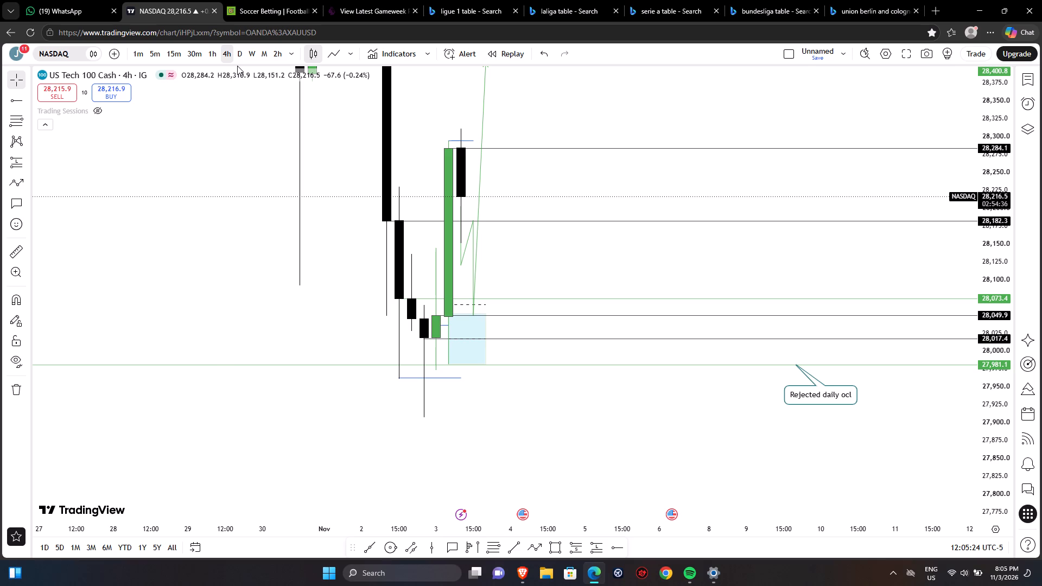
Snap the new black ray to the 2 Nov 23:00 candle's close at 28,018.6.
{"action": "left_click", "coordinate": [425, 340]}
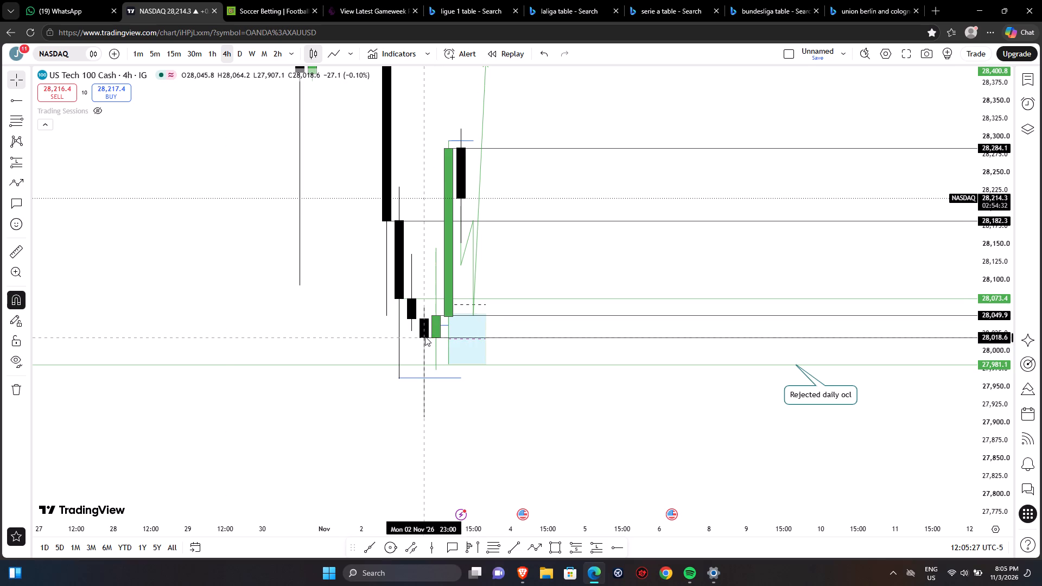
{"action": "left_click", "coordinate": [558, 424]}
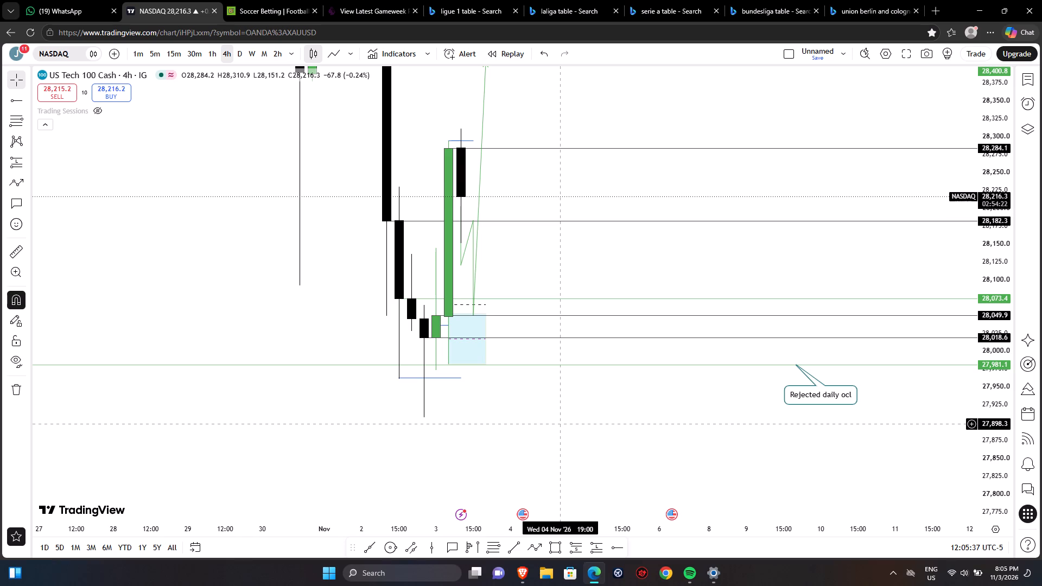
On the 1-hour chart, delete the green horizontal ray at 28,073.4.
{"action": "left_click", "coordinate": [212, 61]}
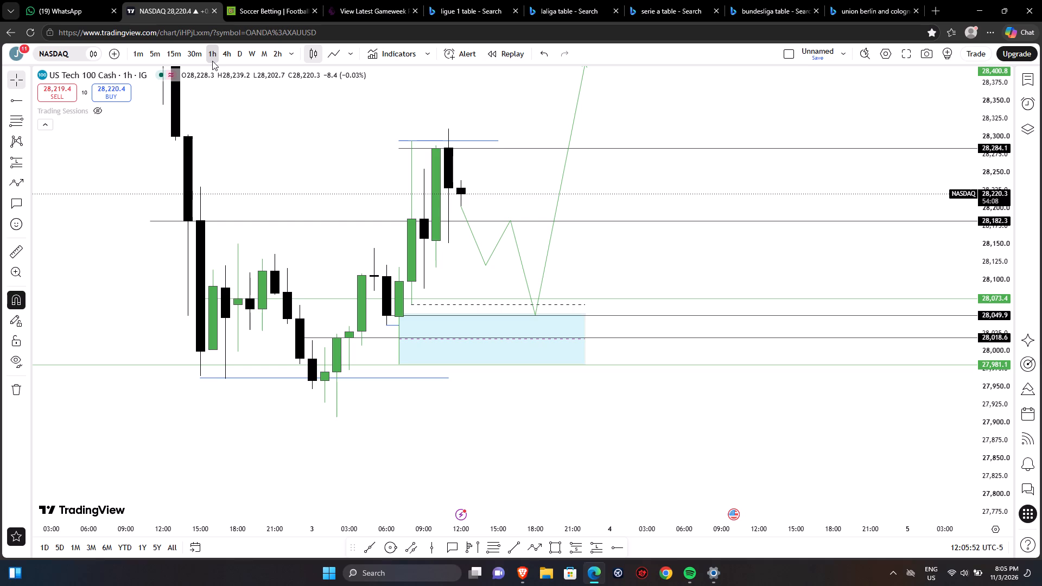
{"action": "left_click", "coordinate": [241, 300]}
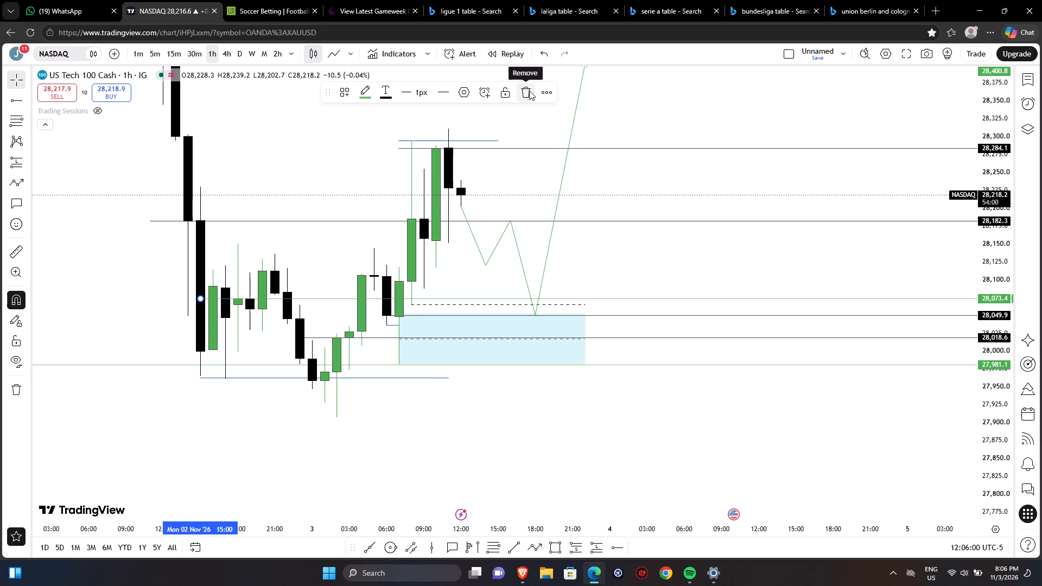
{"action": "left_click", "coordinate": [529, 91]}
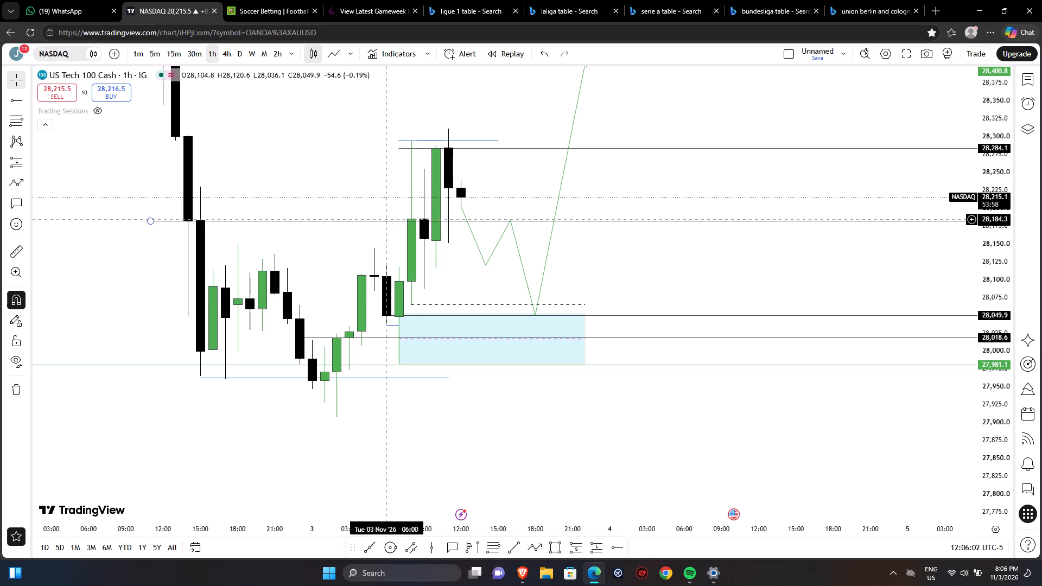
Delete the black horizontal ray at 28,182.3 that starts at the 2 Nov 11:00 candle.
{"action": "left_click", "coordinate": [380, 220]}
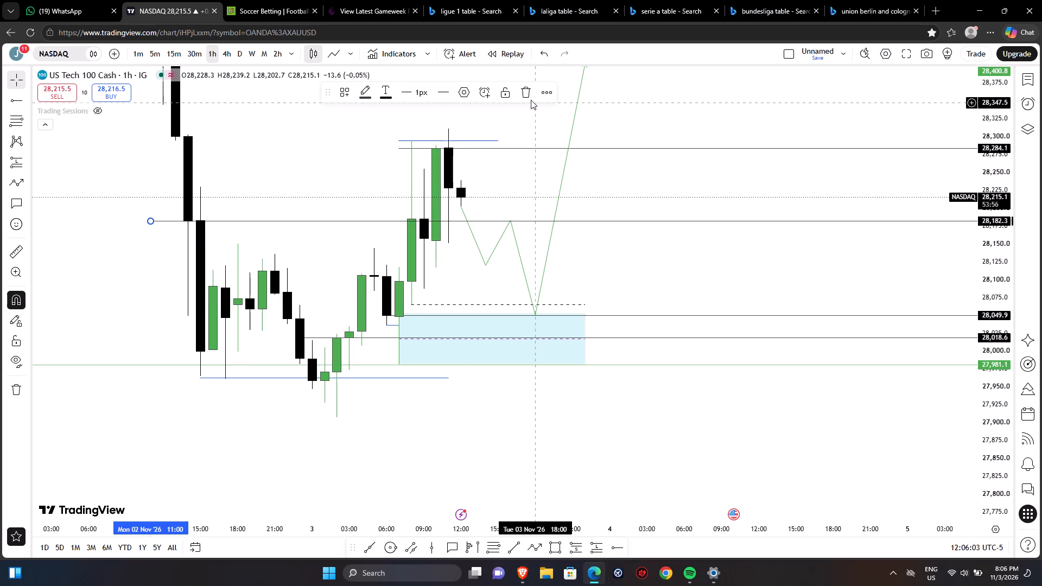
{"action": "left_click", "coordinate": [530, 97]}
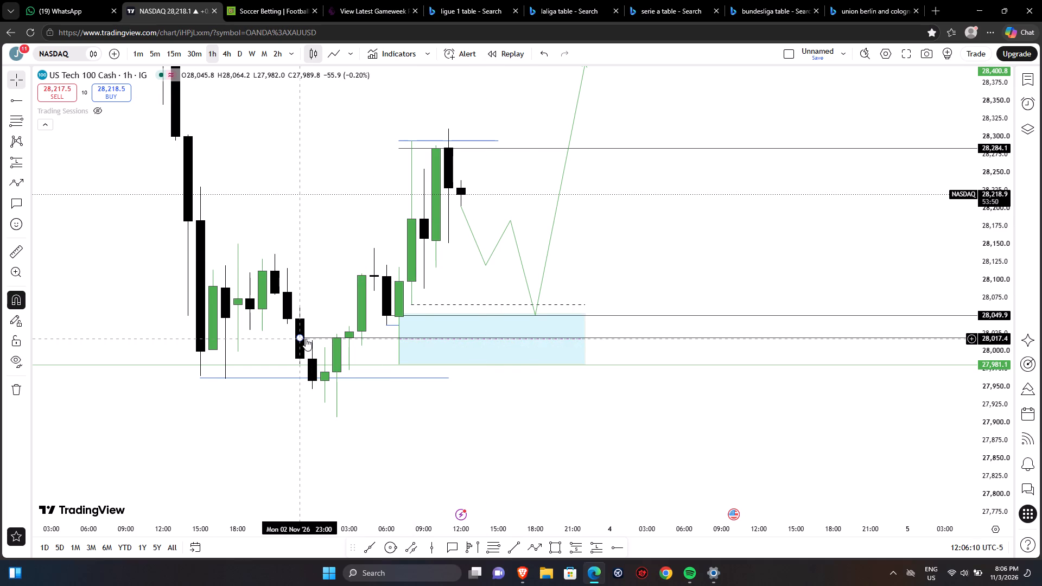
Move the start of the 28,018.6 black ray to the 3 Nov 02:00 candle's close.
{"action": "left_click_drag", "start_coordinate": [302, 337], "coordinate": [330, 340]}
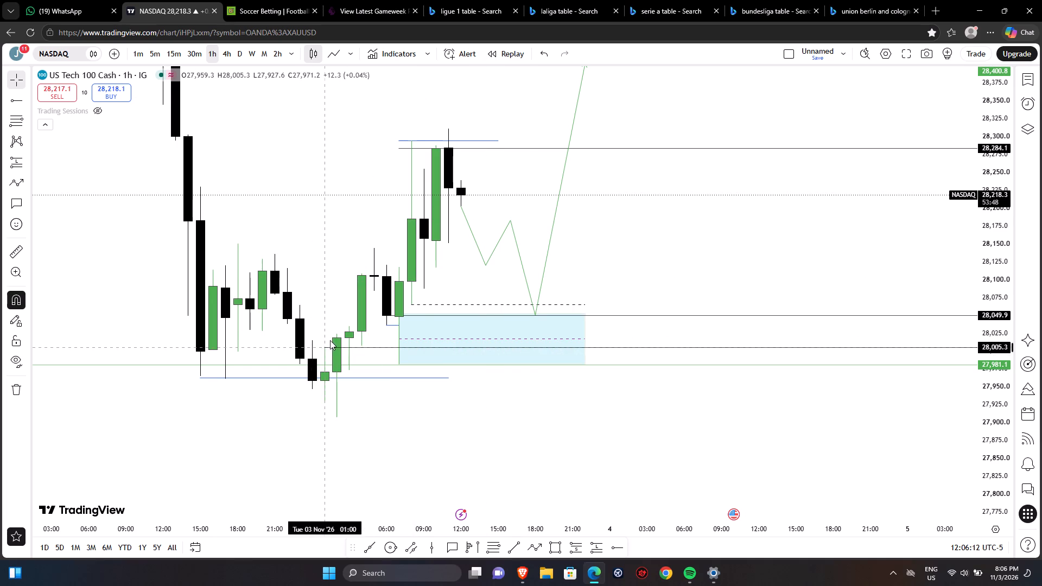
{"action": "left_click_drag", "start_coordinate": [330, 340], "coordinate": [332, 340]}
{"action": "left_click", "coordinate": [322, 278]}
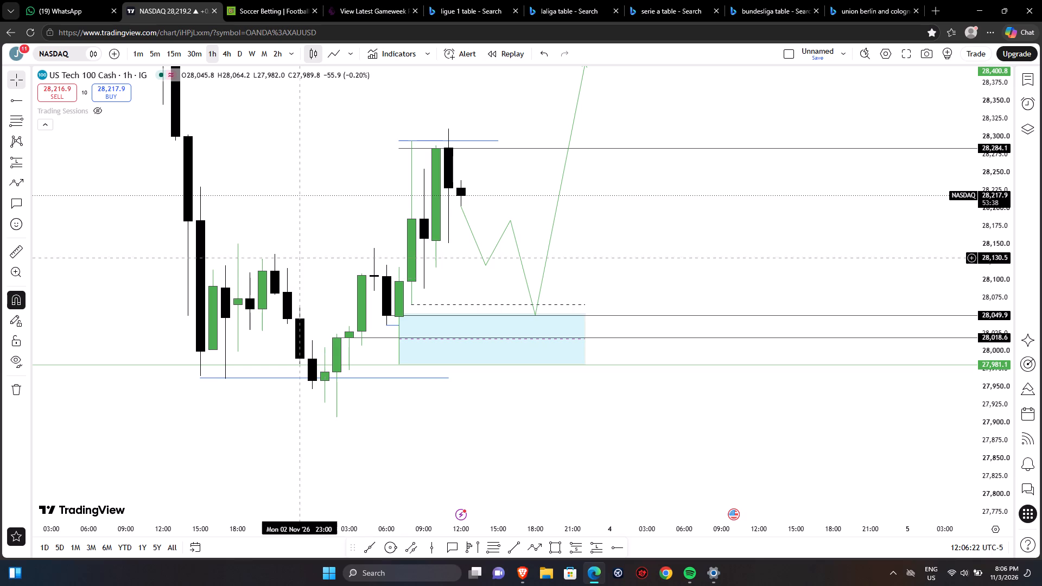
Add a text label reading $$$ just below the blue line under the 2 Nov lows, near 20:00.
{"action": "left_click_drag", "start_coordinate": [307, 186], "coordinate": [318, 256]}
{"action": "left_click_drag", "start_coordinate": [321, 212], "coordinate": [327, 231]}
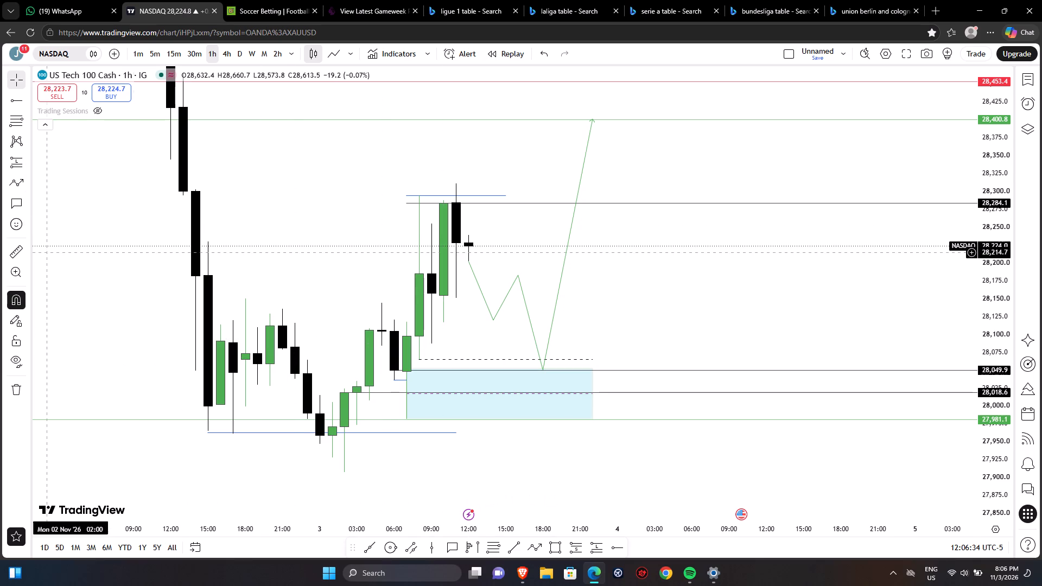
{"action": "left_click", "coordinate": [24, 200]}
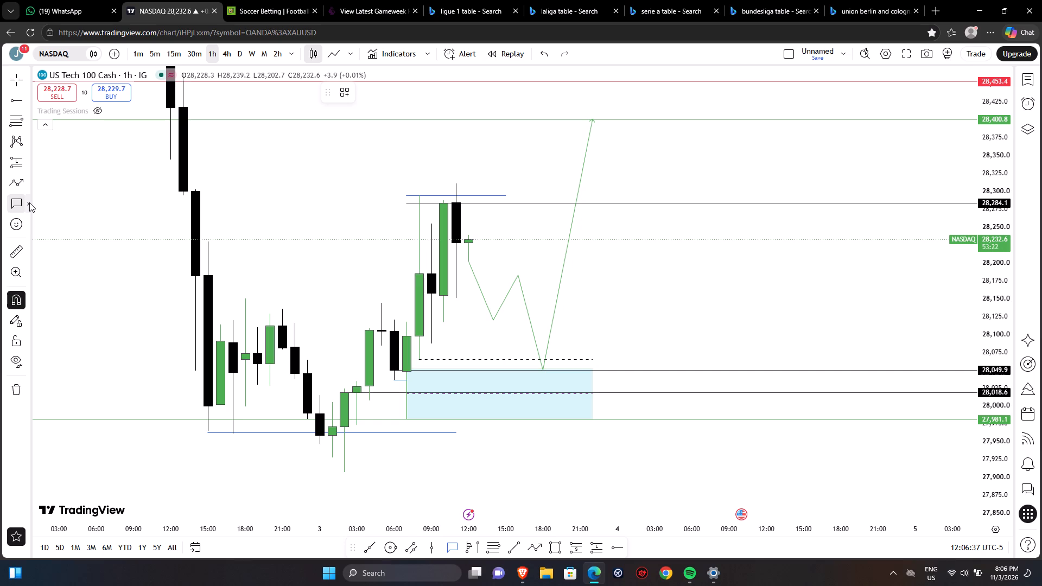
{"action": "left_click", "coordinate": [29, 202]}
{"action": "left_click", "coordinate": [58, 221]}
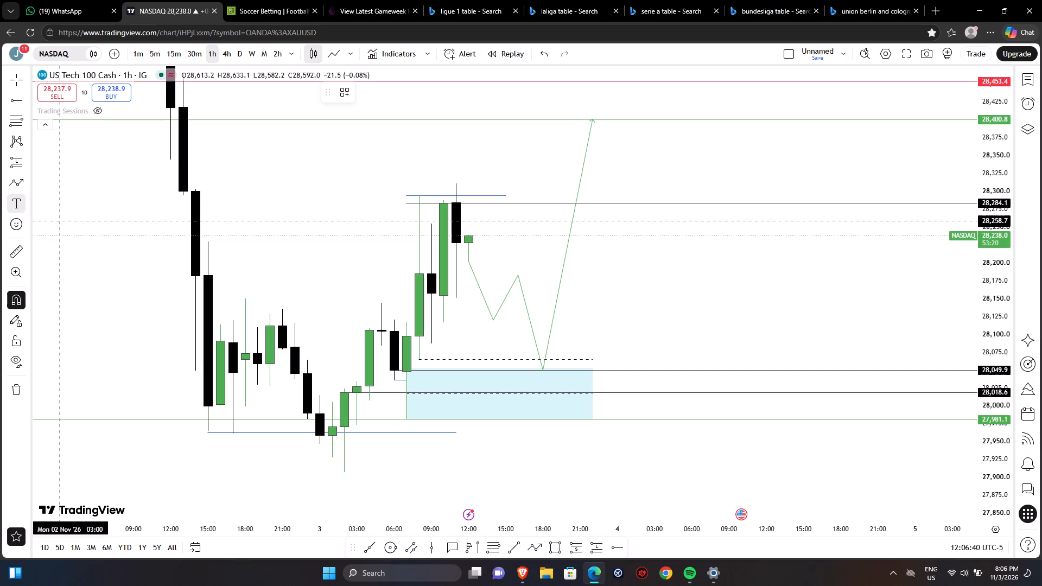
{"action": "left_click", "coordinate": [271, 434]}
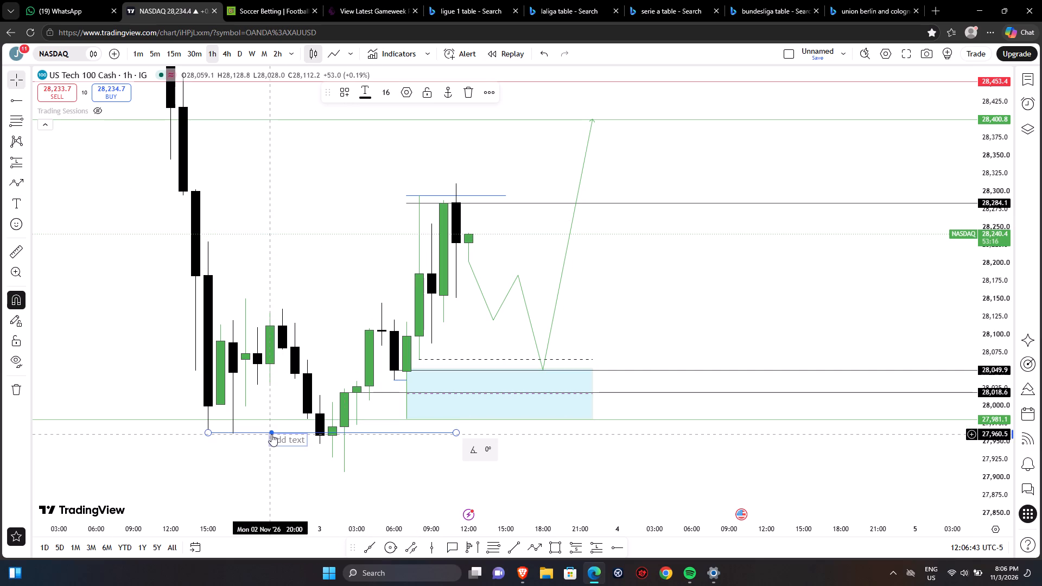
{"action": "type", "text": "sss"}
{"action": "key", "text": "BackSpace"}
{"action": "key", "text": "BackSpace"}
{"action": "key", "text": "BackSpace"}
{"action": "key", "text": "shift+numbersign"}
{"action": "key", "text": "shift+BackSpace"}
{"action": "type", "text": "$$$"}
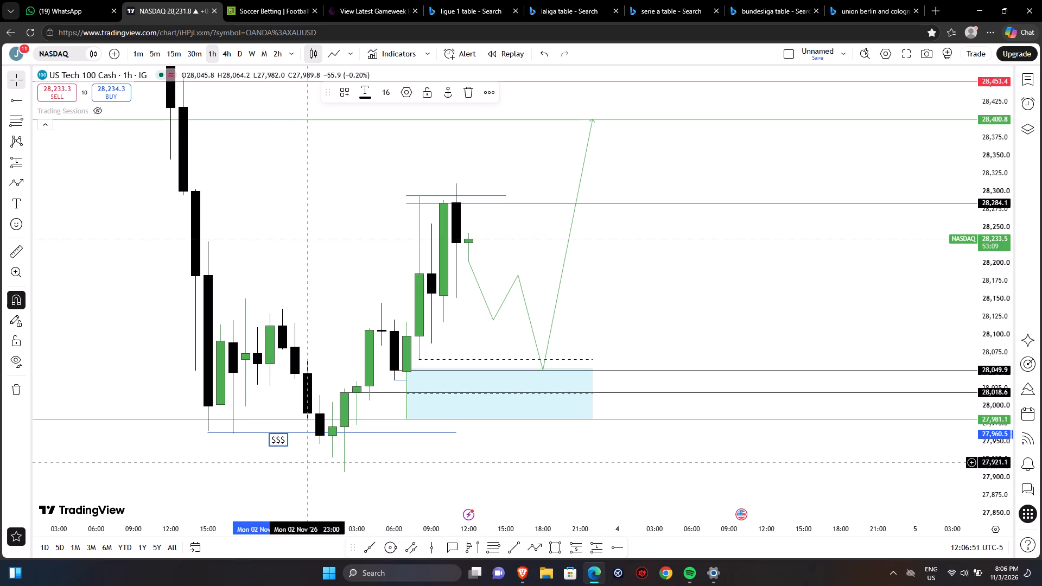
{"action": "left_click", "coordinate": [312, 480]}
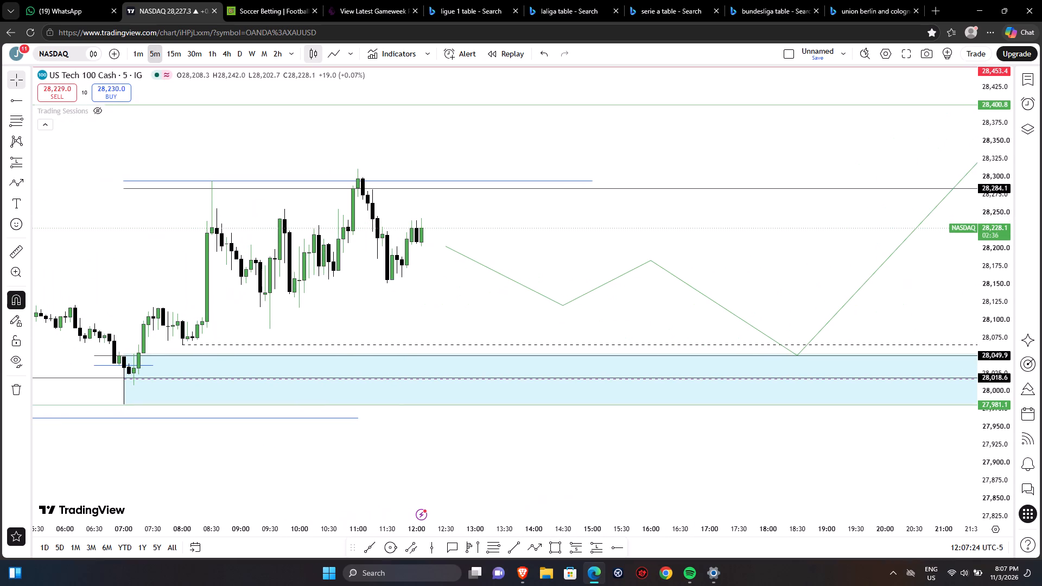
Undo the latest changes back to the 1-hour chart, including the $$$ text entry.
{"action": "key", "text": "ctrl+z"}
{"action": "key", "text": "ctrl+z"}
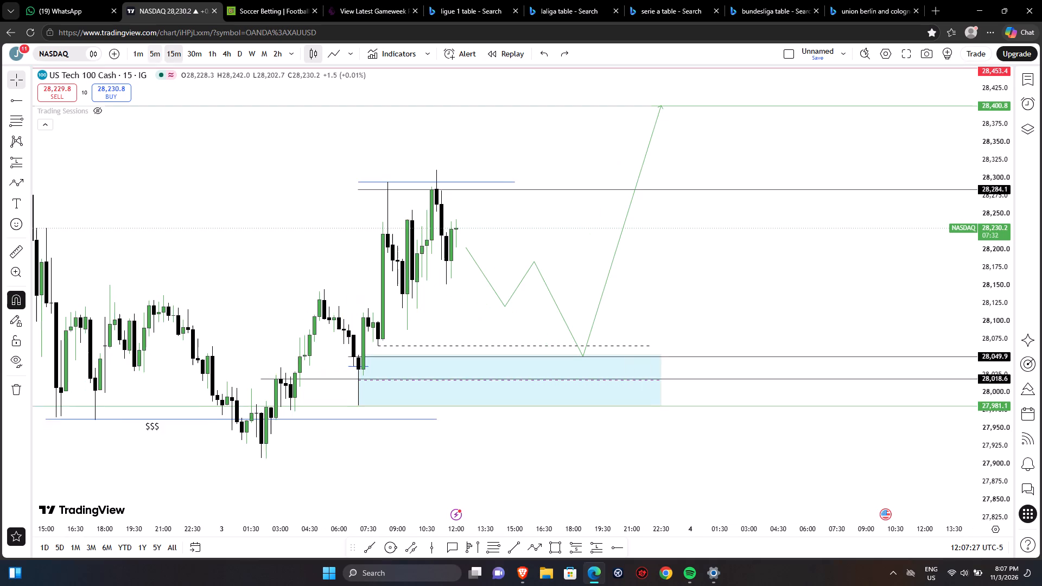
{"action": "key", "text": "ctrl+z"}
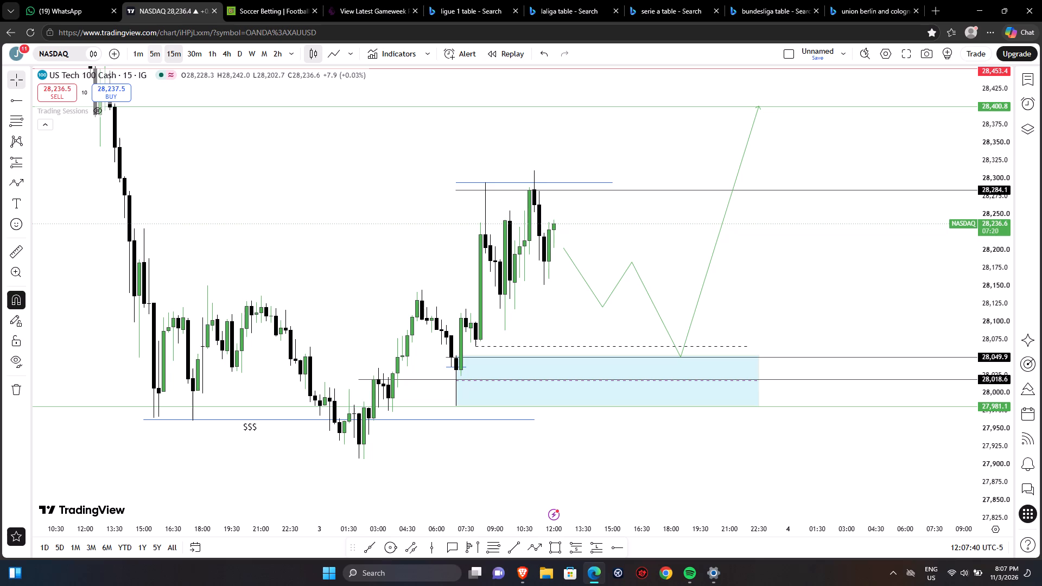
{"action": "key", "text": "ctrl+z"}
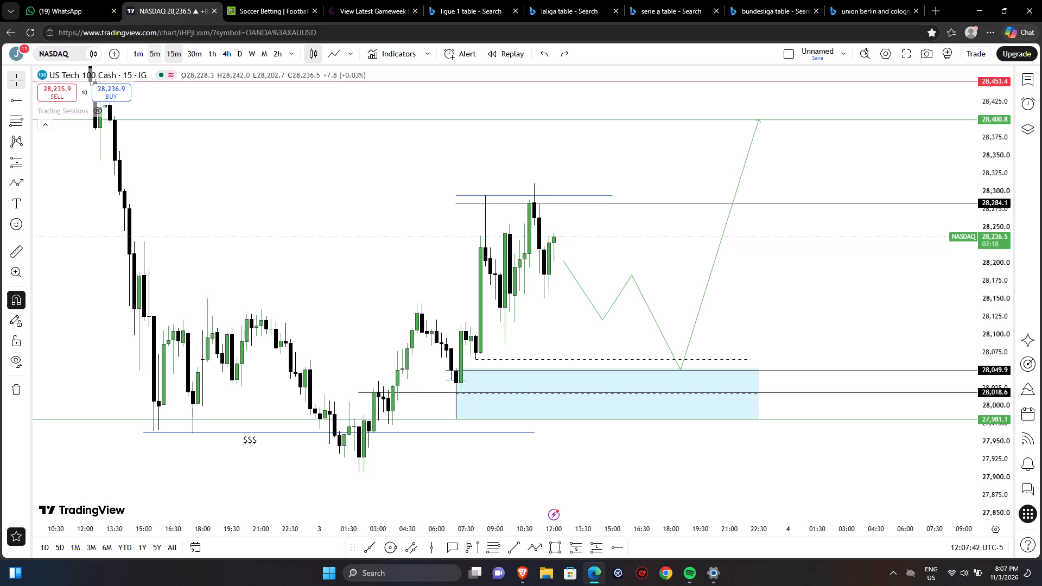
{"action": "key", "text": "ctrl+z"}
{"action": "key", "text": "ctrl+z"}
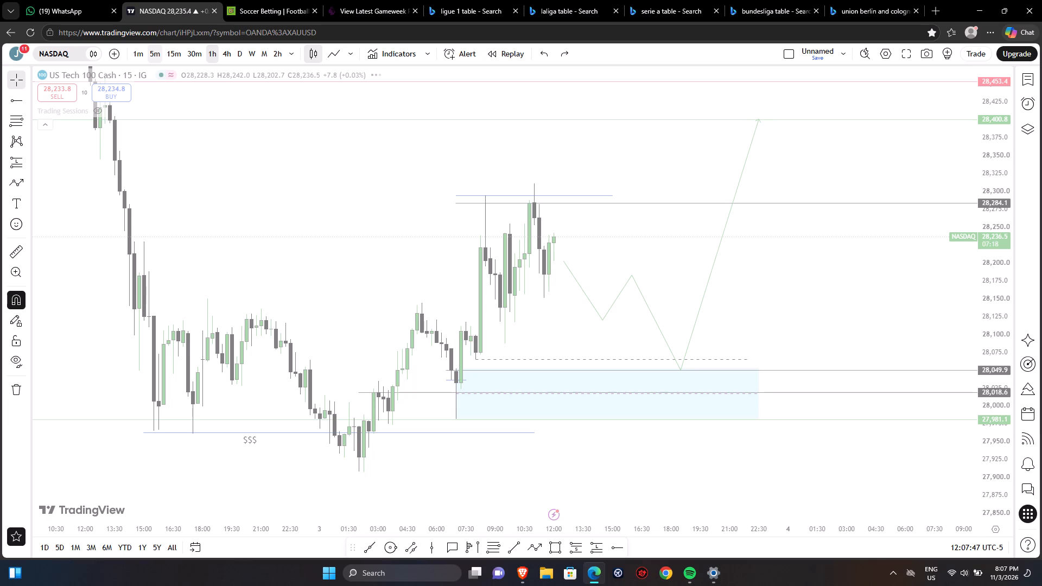
With magnet snapping off, draw a horizontal trend line at 28,136.5 from the 2 Nov 21:00 candle's high to 3 Nov 08:00.
{"action": "scroll", "coordinate": [313, 467], "scroll_direction": "up", "scroll_amount": 6}
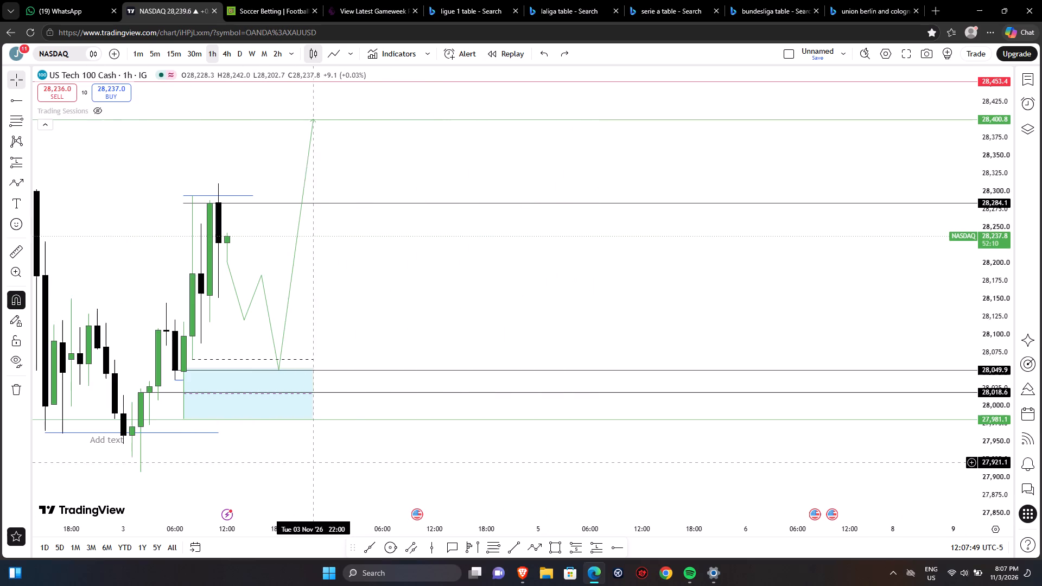
{"action": "left_click_drag", "start_coordinate": [305, 458], "coordinate": [504, 423]}
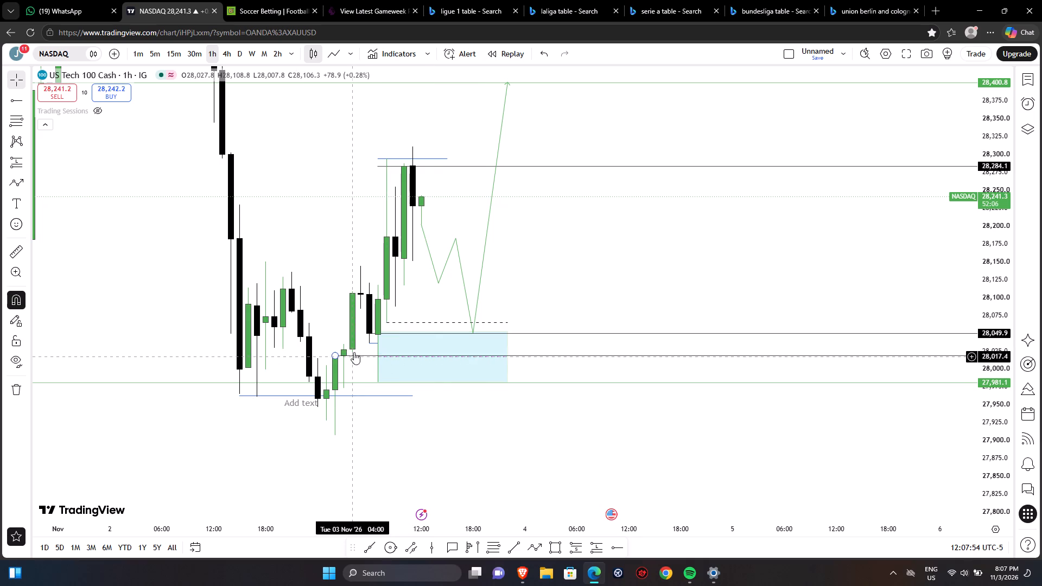
{"action": "left_click_drag", "start_coordinate": [340, 251], "coordinate": [370, 251]}
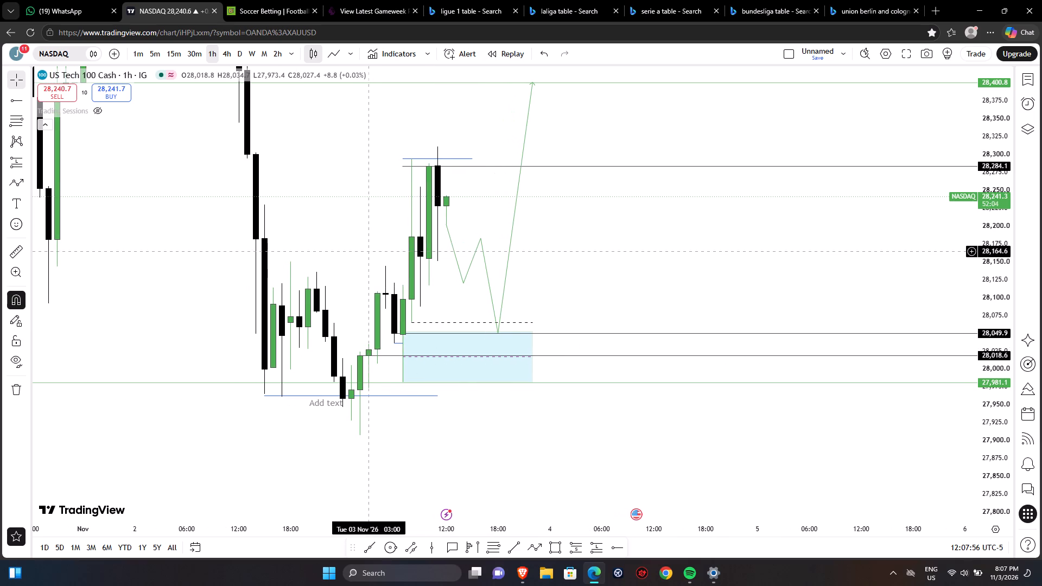
{"action": "left_click", "coordinate": [517, 547]}
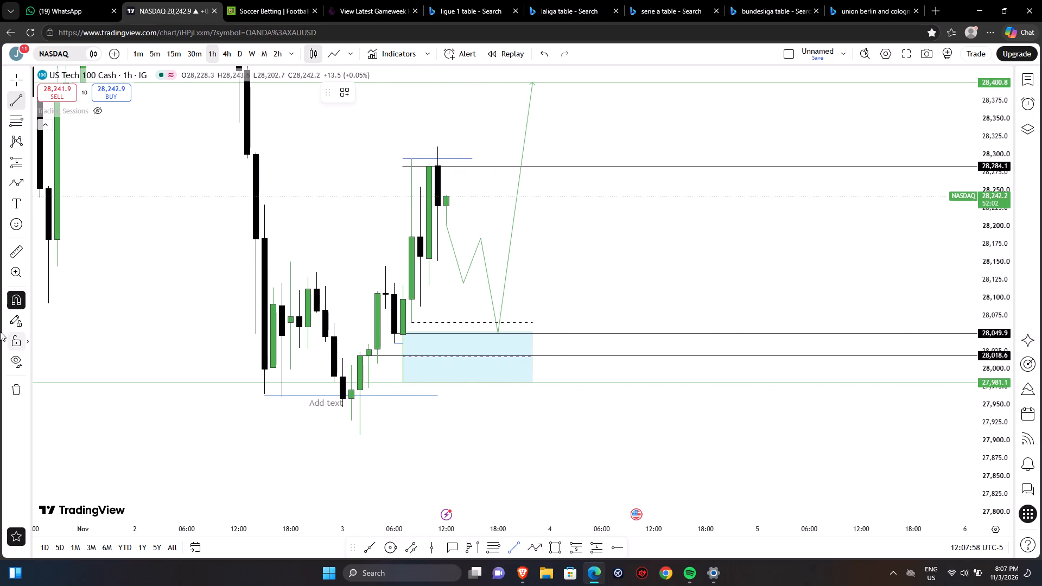
{"action": "left_click", "coordinate": [14, 302]}
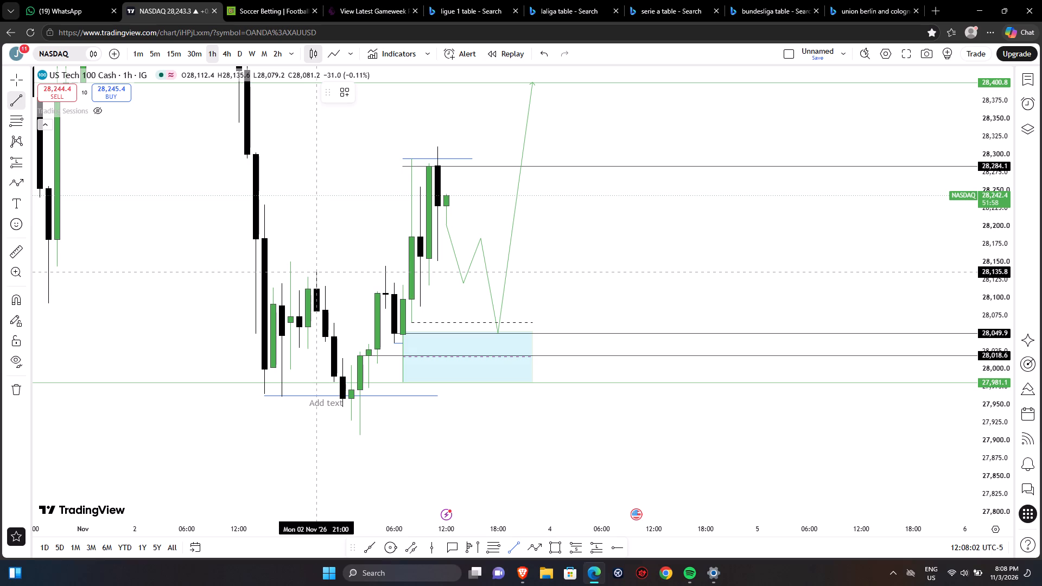
{"action": "left_click_drag", "start_coordinate": [317, 271], "coordinate": [398, 271]}
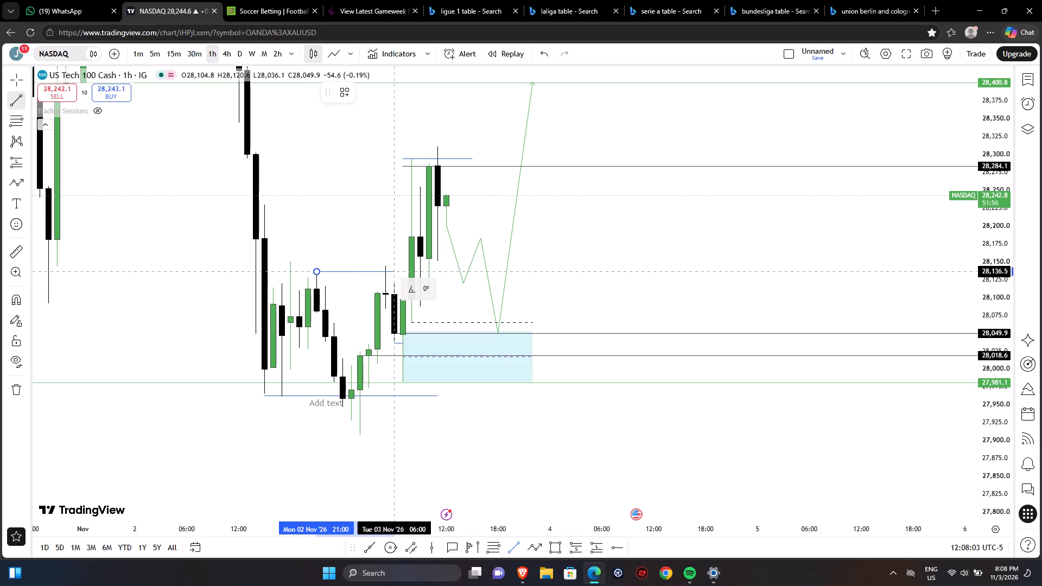
{"action": "left_click_drag", "start_coordinate": [398, 271], "coordinate": [410, 271]}
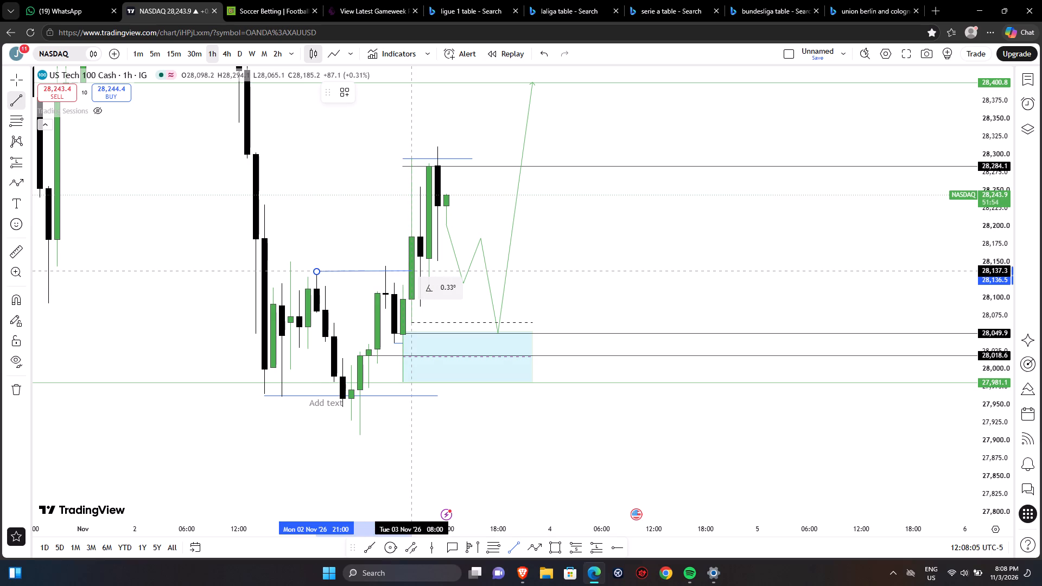
{"action": "left_click_drag", "start_coordinate": [410, 271], "coordinate": [409, 271]}
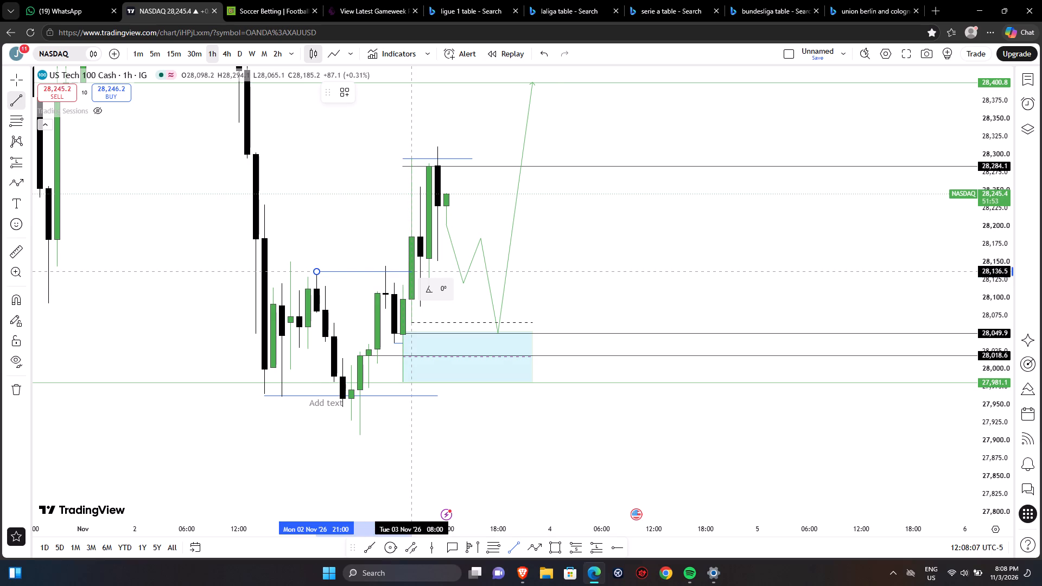
{"action": "left_click", "coordinate": [409, 271]}
{"action": "left_click", "coordinate": [369, 232]}
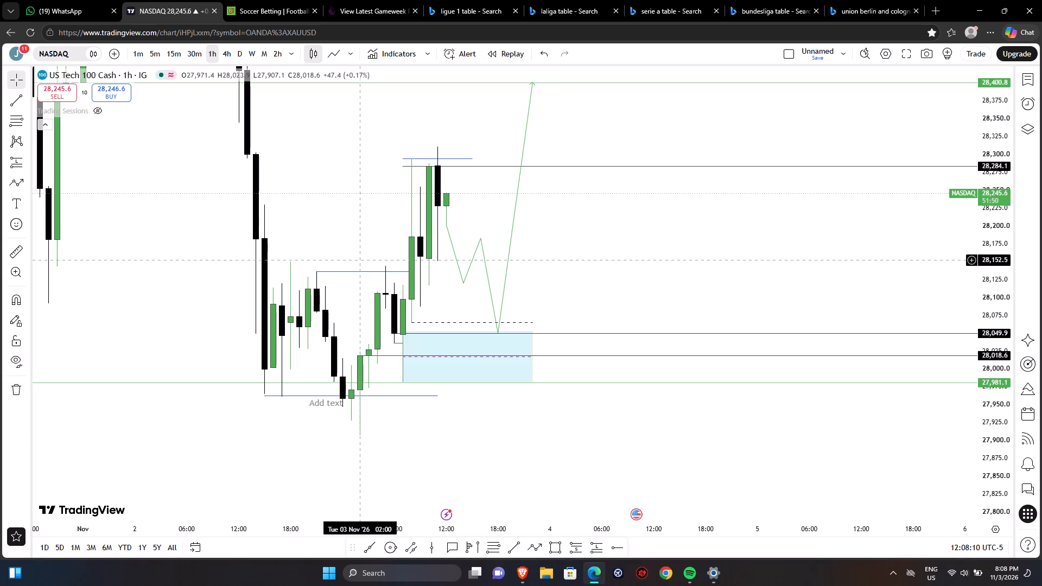
Add a text label reading BOS and position it just above the 28,136.5 trend line, at about 28,148.
{"action": "left_click", "coordinate": [16, 201]}
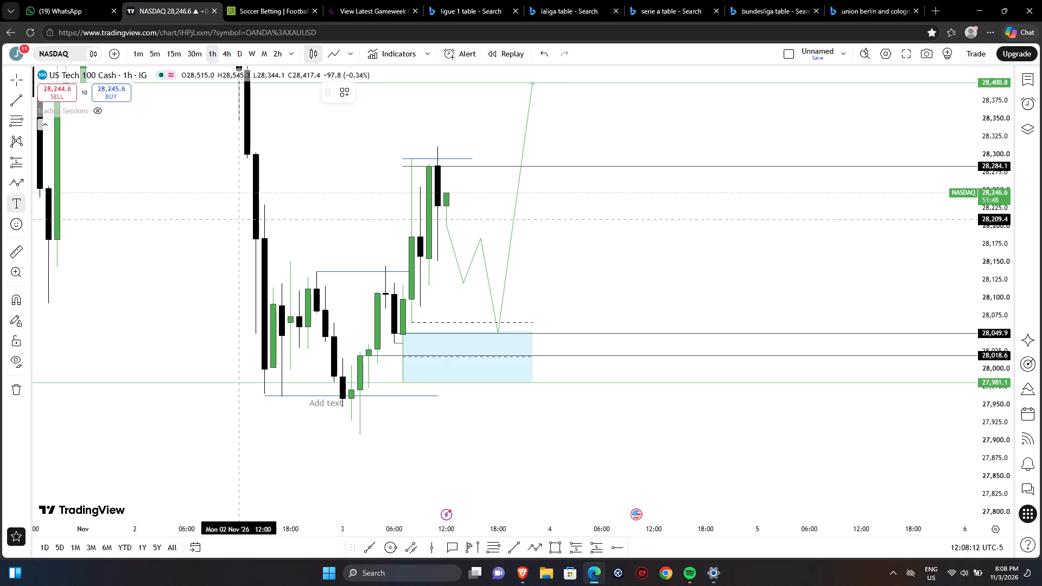
{"action": "left_click", "coordinate": [339, 266]}
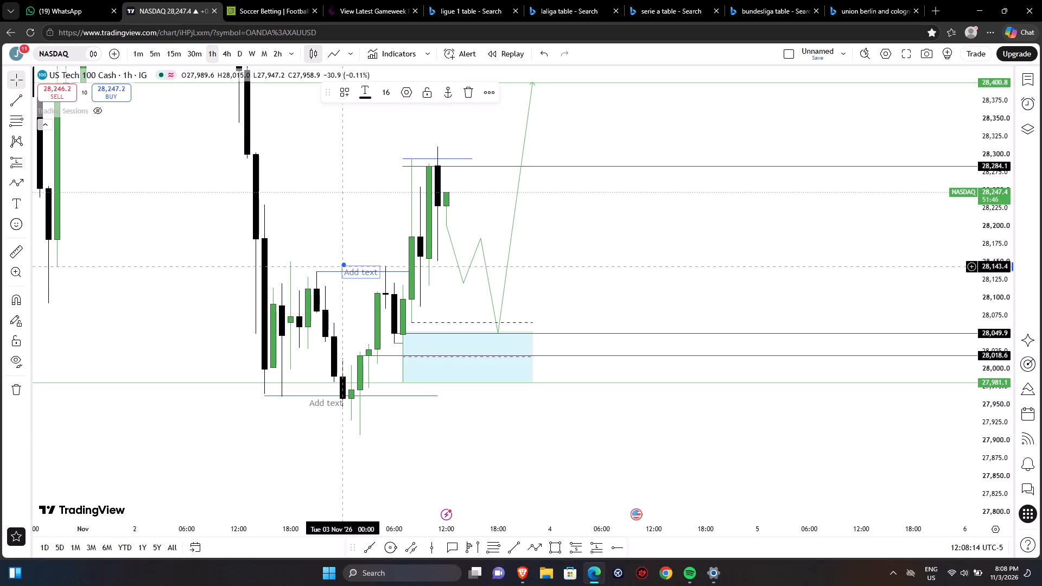
{"action": "type", "text": "BOS"}
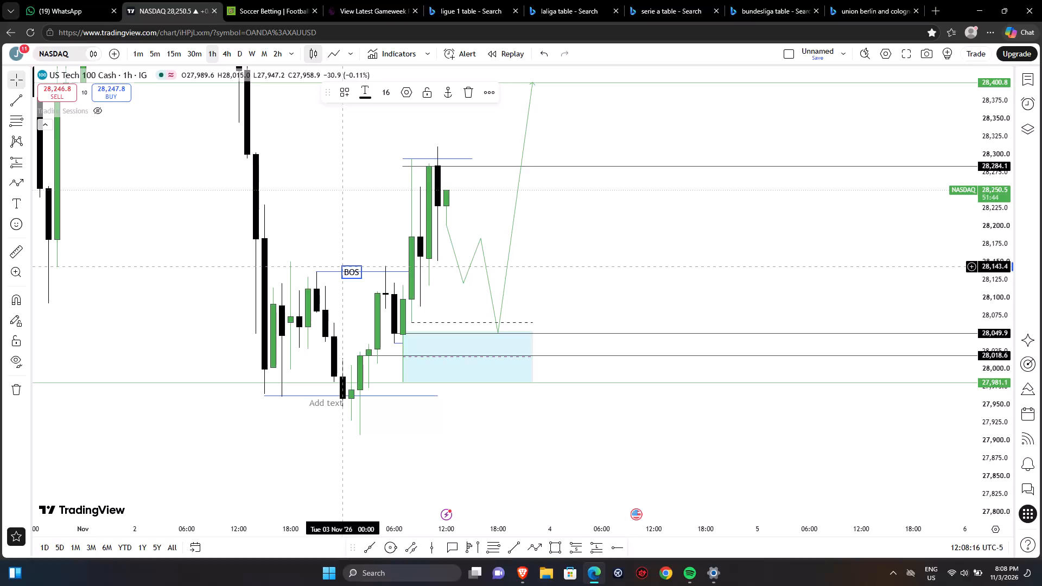
{"action": "left_click", "coordinate": [349, 277]}
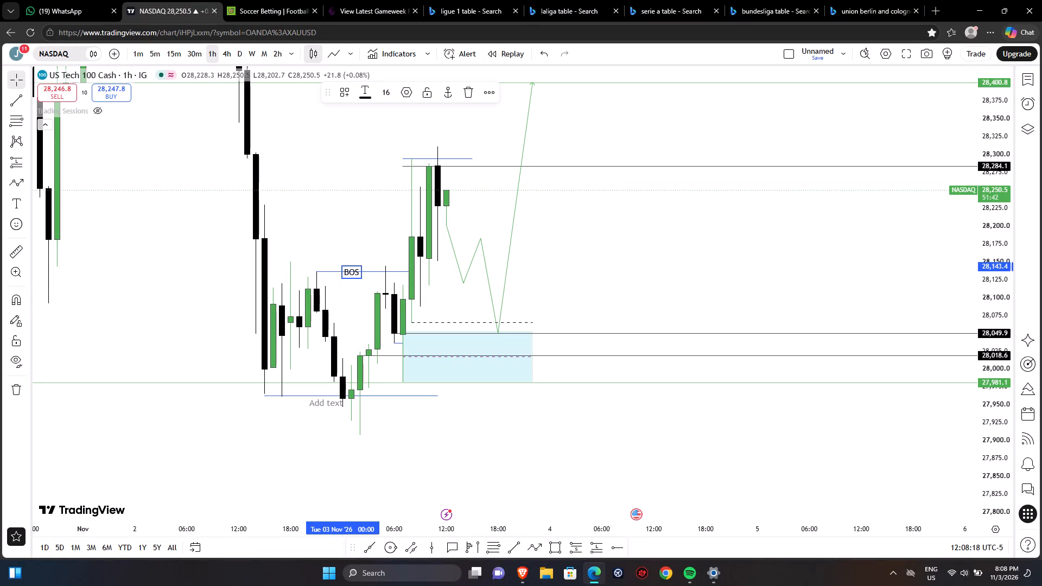
{"action": "left_click", "coordinate": [355, 296]}
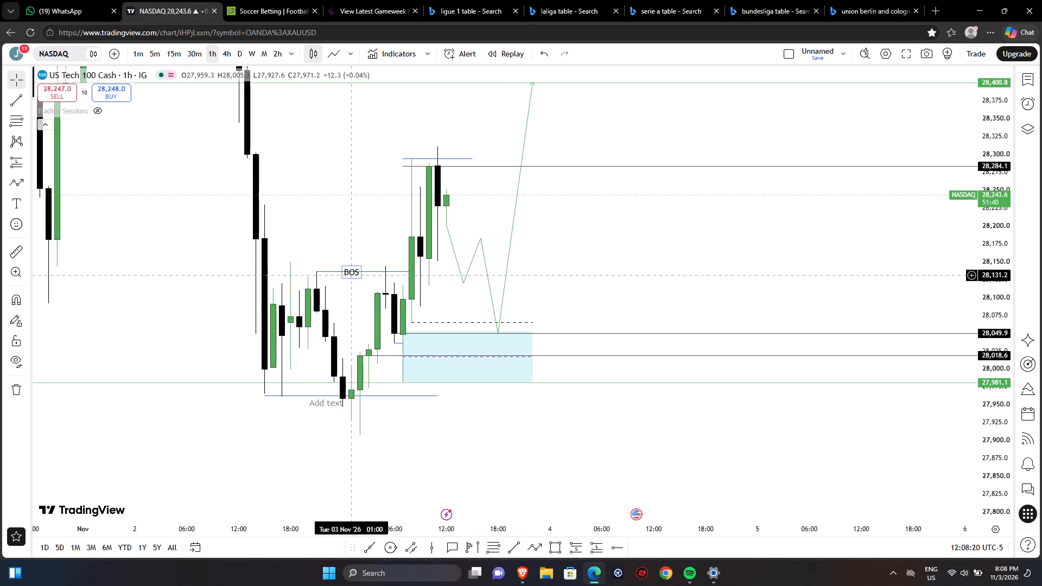
{"action": "left_click_drag", "start_coordinate": [349, 269], "coordinate": [349, 263]}
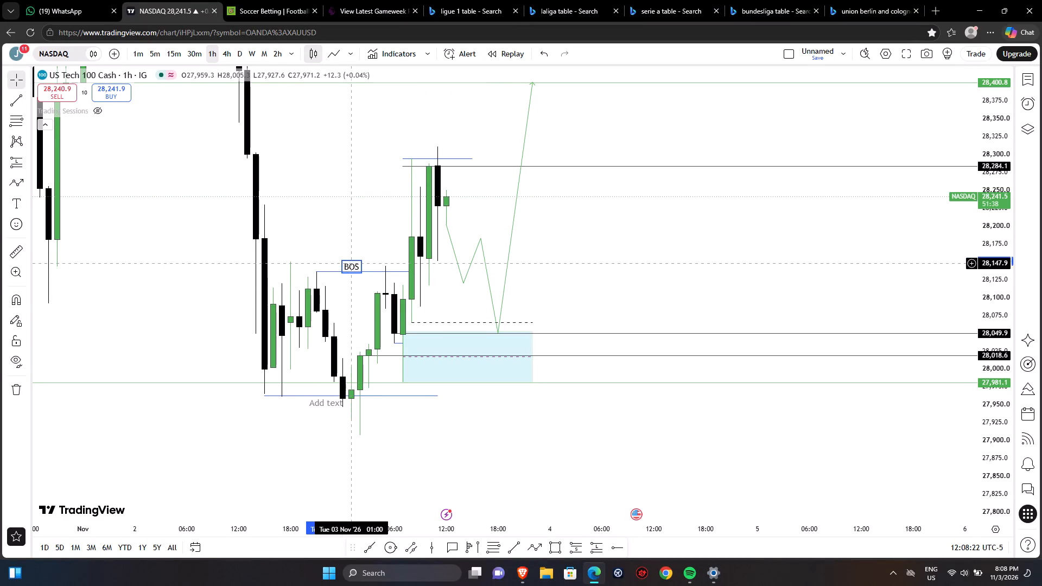
{"action": "left_click", "coordinate": [347, 292]}
{"action": "left_click", "coordinate": [344, 209]}
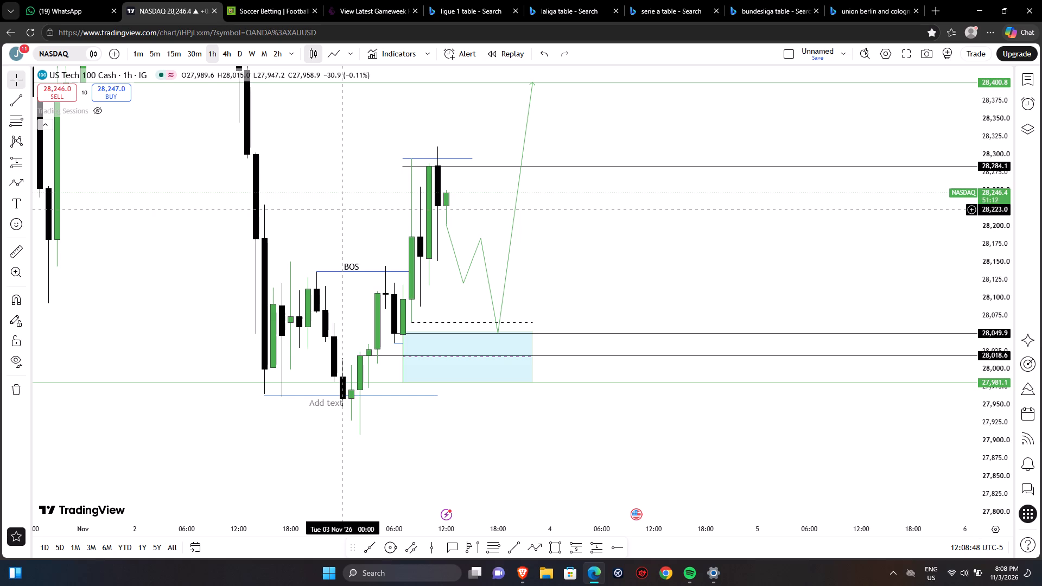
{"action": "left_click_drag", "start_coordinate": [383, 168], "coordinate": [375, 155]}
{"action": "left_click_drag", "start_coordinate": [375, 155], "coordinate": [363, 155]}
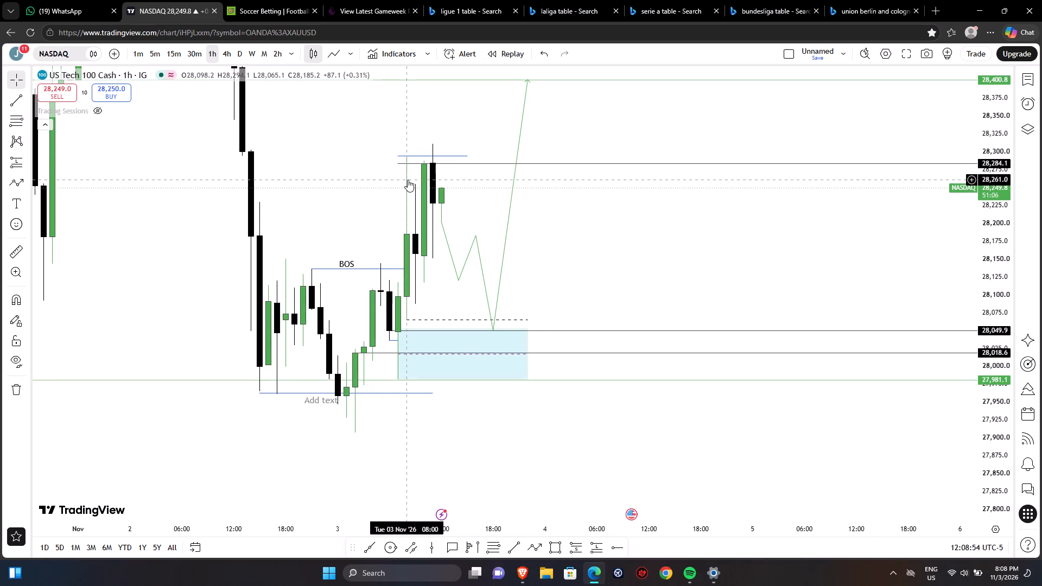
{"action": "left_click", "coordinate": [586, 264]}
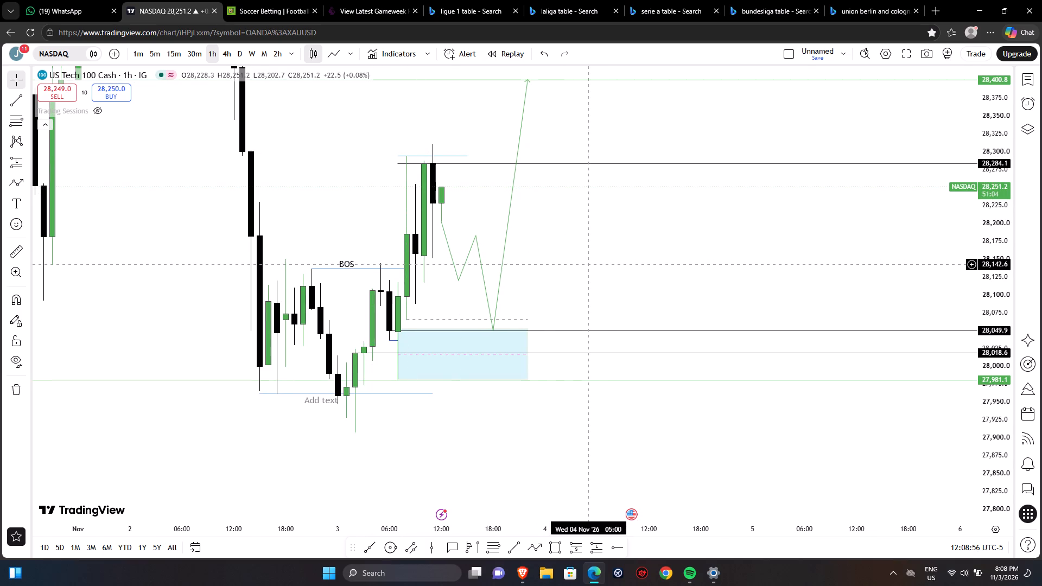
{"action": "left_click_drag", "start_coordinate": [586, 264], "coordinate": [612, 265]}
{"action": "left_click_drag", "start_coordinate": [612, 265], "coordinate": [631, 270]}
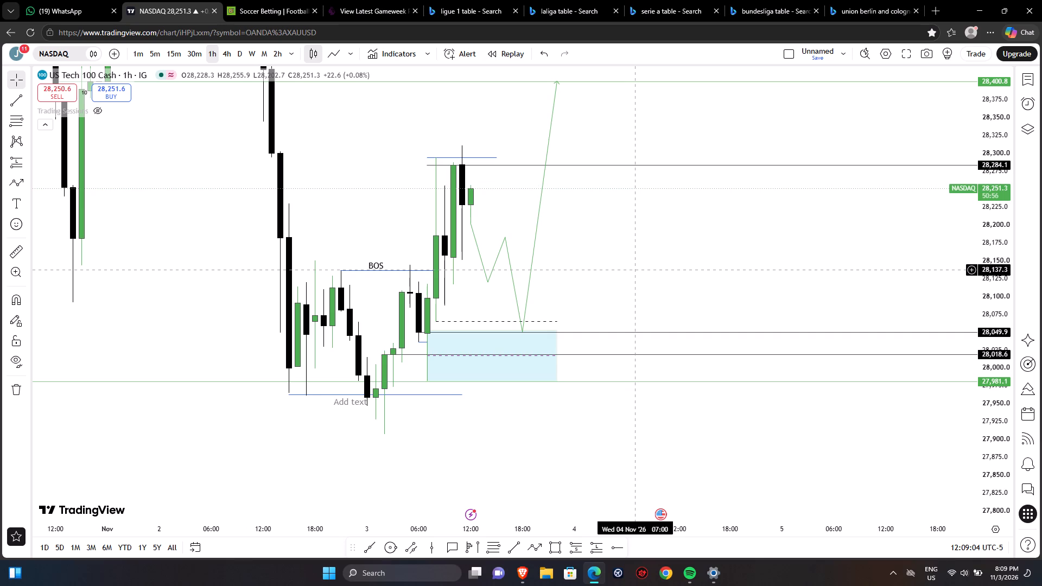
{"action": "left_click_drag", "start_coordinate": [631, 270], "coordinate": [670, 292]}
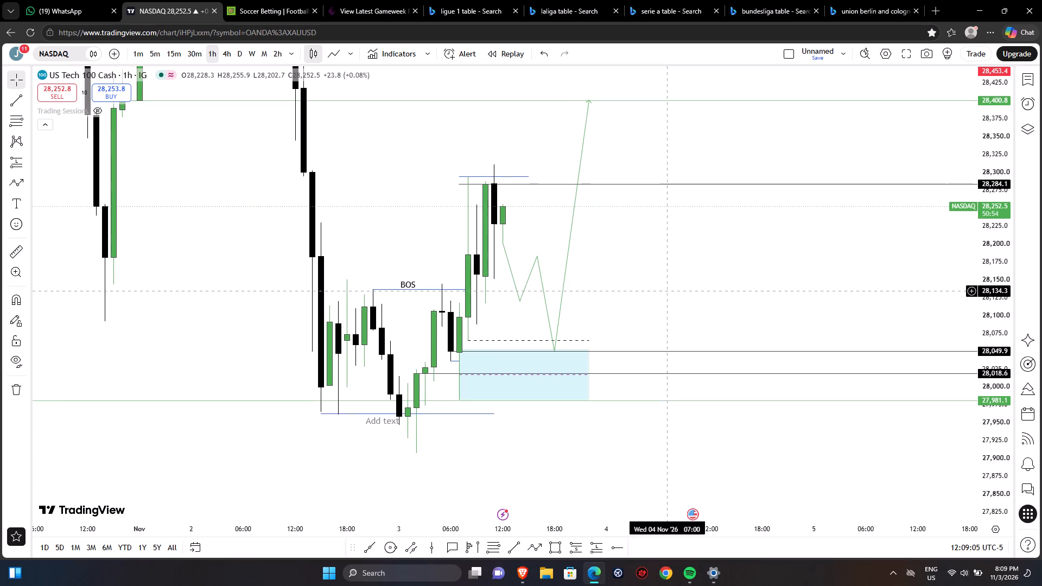
Capture the marked-up NASDAQ 1-hour chart with Lightshot, framing an area of about 1803x783 from the chart header down past the 27,900 level.
{"action": "left_click_drag", "start_coordinate": [670, 292], "coordinate": [677, 297]}
{"action": "key", "text": "Print"}
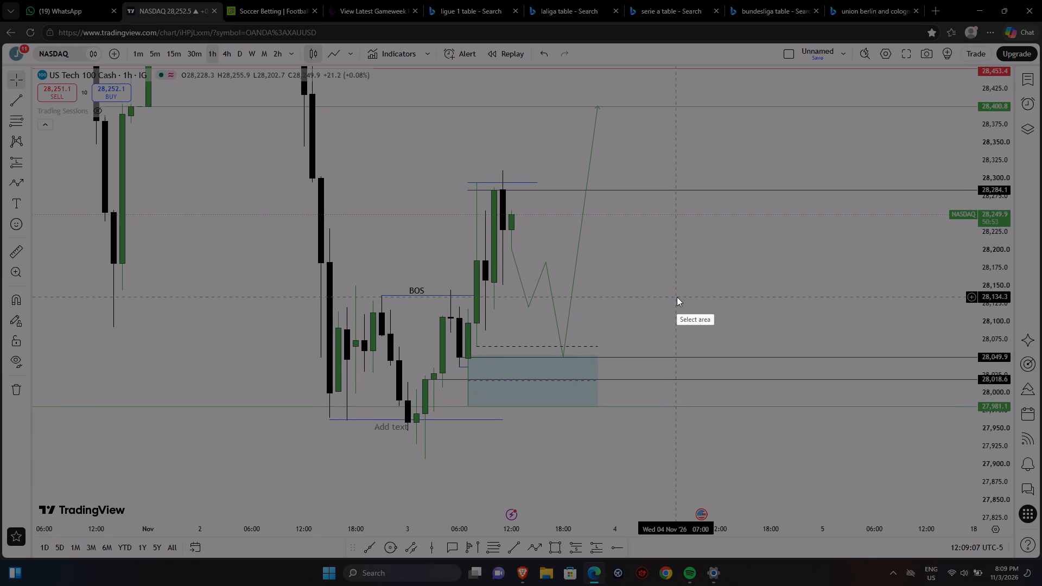
{"action": "left_click", "coordinate": [34, 64]}
{"action": "left_click_drag", "start_coordinate": [31, 44], "coordinate": [1007, 456]}
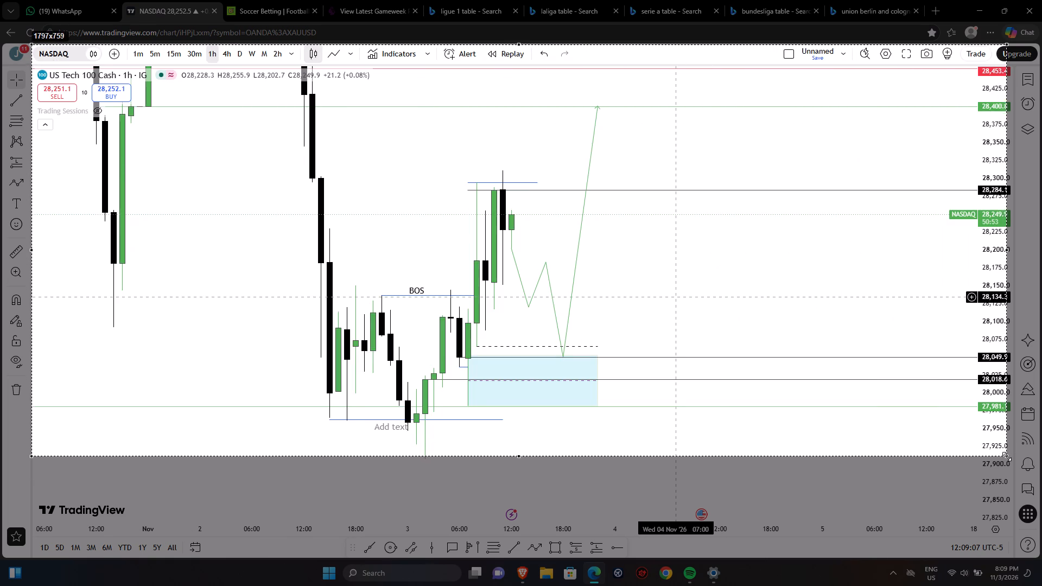
{"action": "left_click_drag", "start_coordinate": [1007, 456], "coordinate": [1010, 469]}
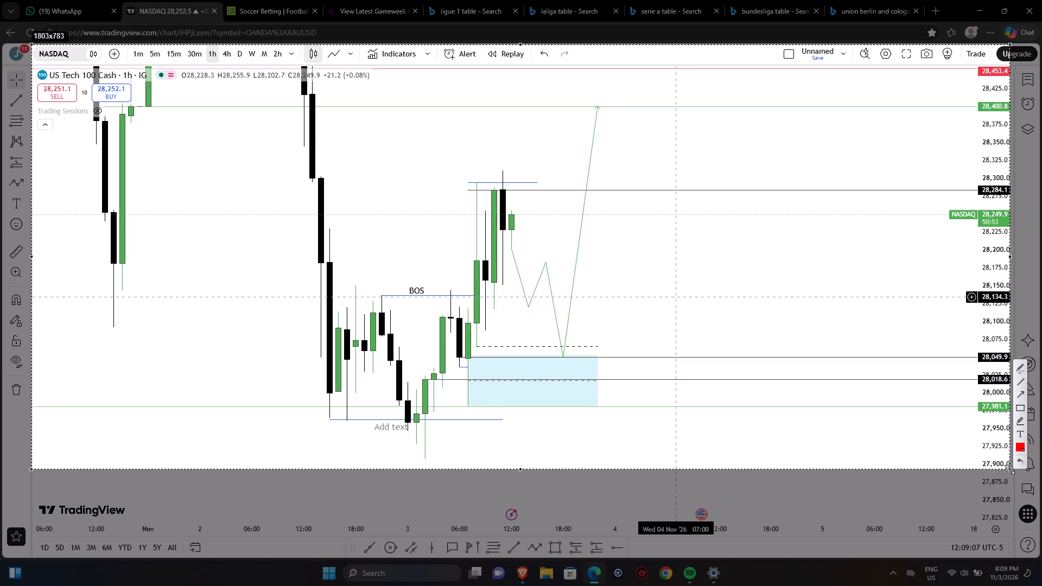
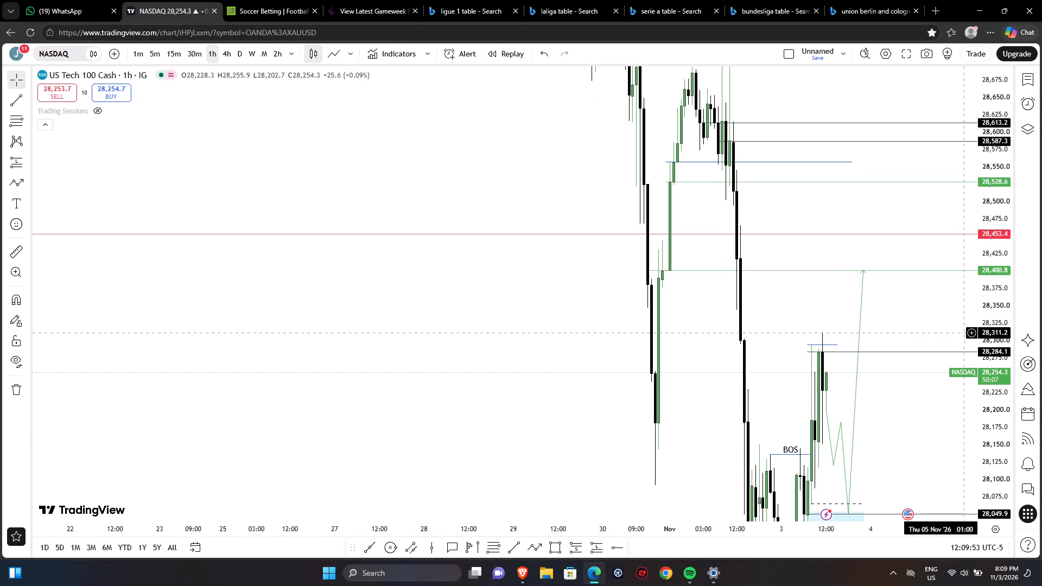
Switch the NASDAQ chart from the 1-hour to the 2-hour timeframe, keeping the marked-up November price action in view.
{"action": "scroll", "coordinate": [965, 333], "scroll_direction": "up", "scroll_amount": 8}
{"action": "scroll", "coordinate": [986, 298], "scroll_direction": "down", "scroll_amount": 8}
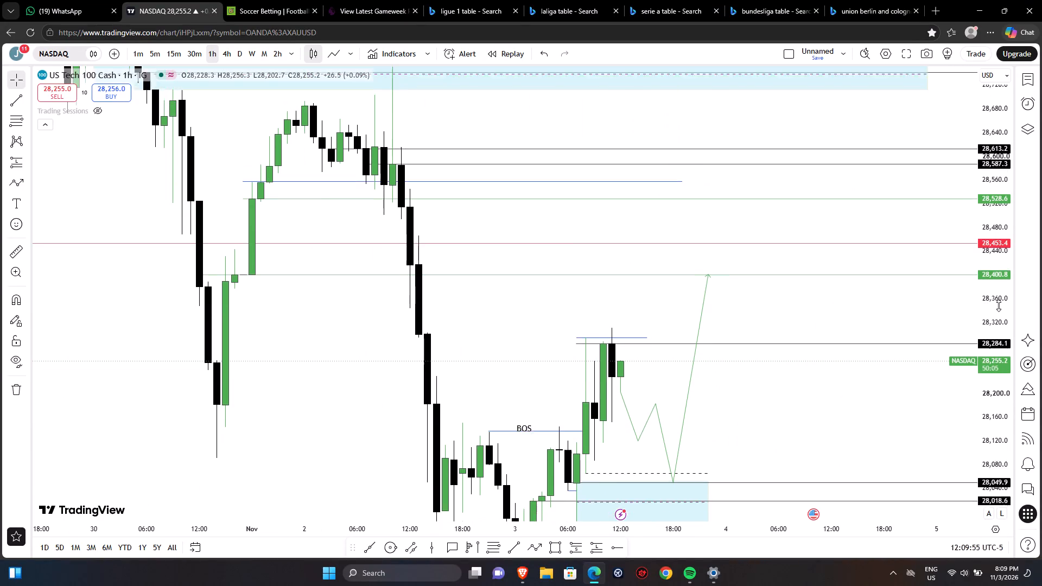
{"action": "scroll", "coordinate": [999, 305], "scroll_direction": "down", "scroll_amount": 20}
{"action": "scroll", "coordinate": [954, 334], "scroll_direction": "down", "scroll_amount": 5}
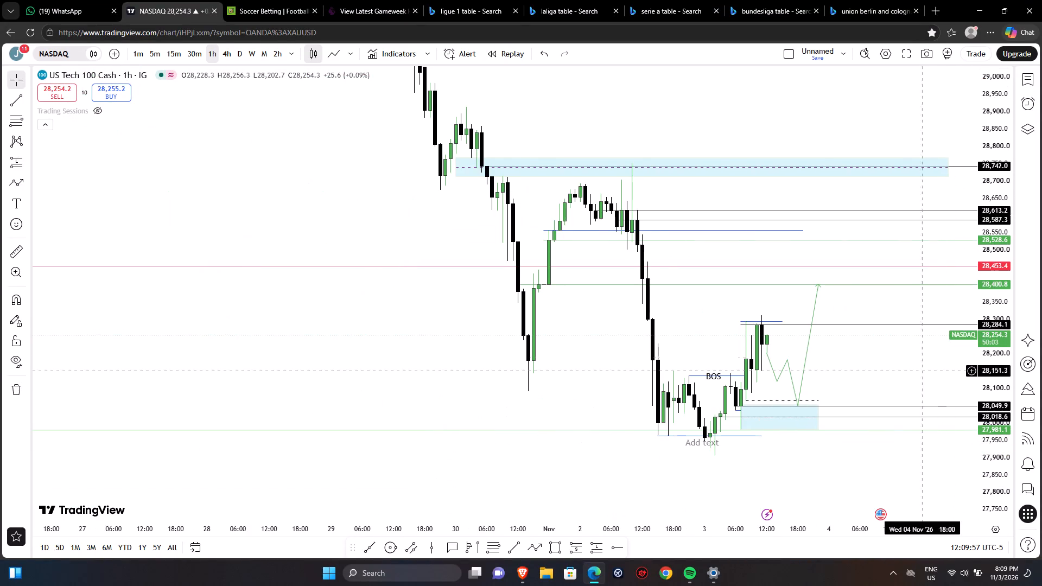
{"action": "left_click_drag", "start_coordinate": [906, 378], "coordinate": [837, 358]}
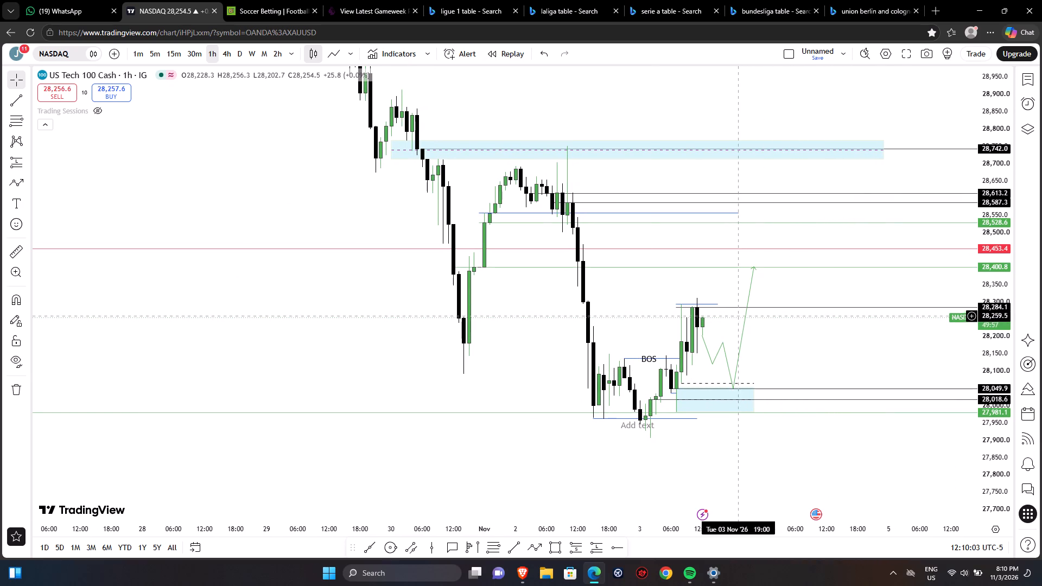
{"action": "left_click", "coordinate": [274, 49]}
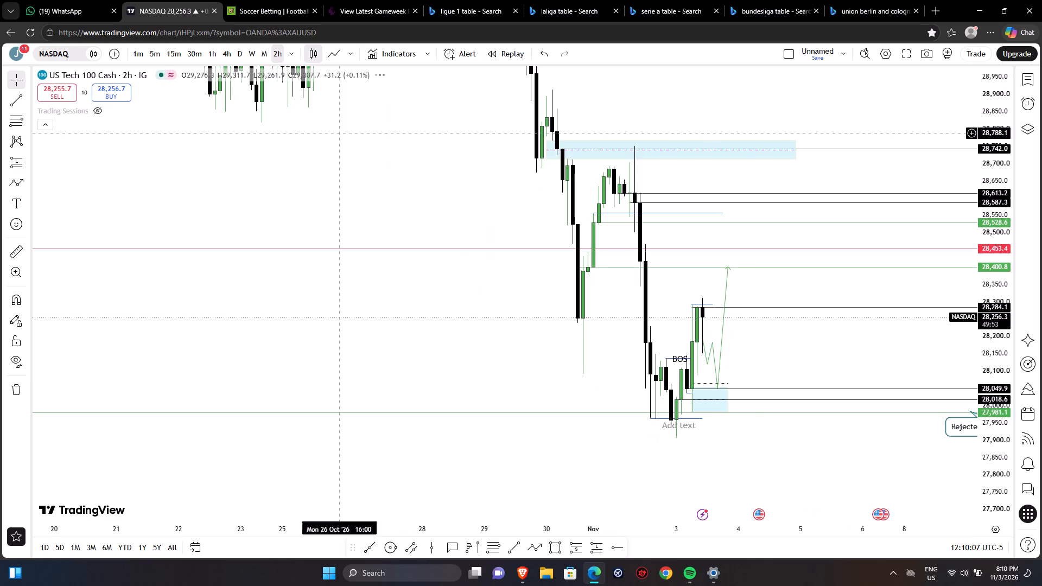
On the 15-minute chart with magnet snapping on, draw a trend line from the 3 Nov 09:30 low at 28,086.9 to the 11:45 low at 28,159.3.
{"action": "scroll", "coordinate": [415, 196], "scroll_direction": "down", "scroll_amount": 1}
{"action": "scroll", "coordinate": [415, 196], "scroll_direction": "up", "scroll_amount": 7}
{"action": "left_click", "coordinate": [619, 343]}
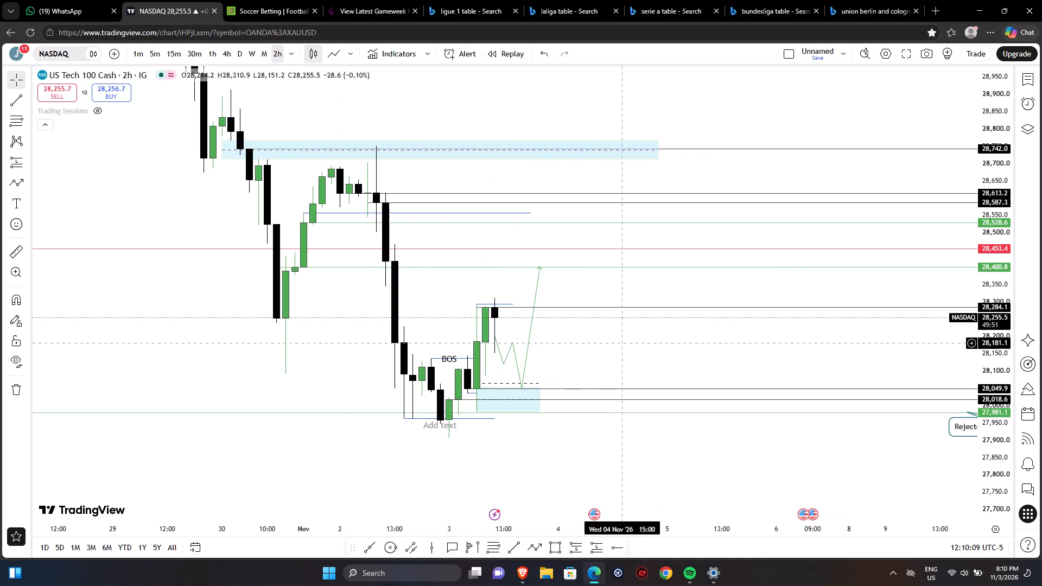
{"action": "left_click_drag", "start_coordinate": [641, 345], "coordinate": [659, 328]}
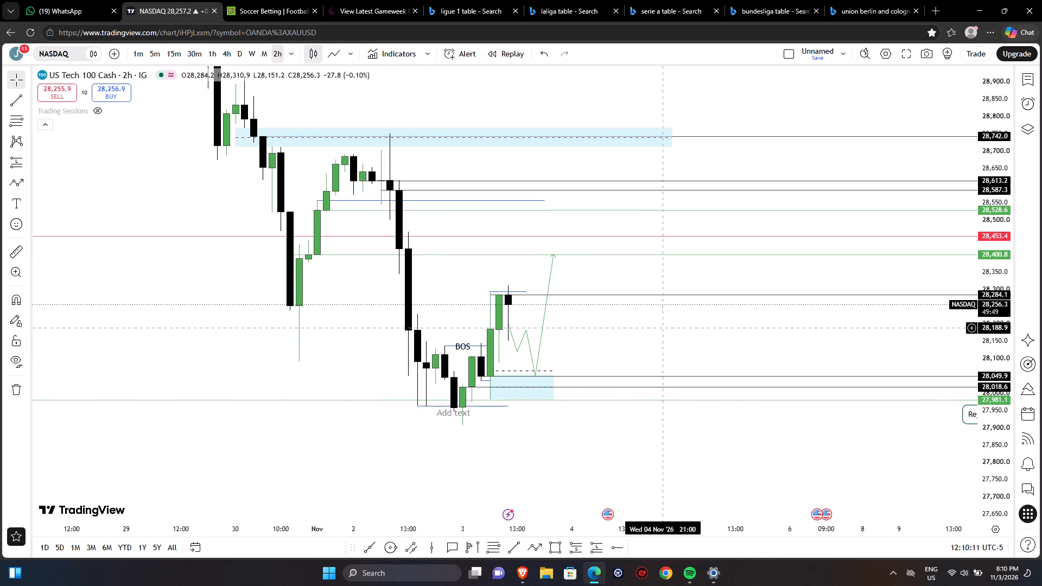
{"action": "left_click", "coordinate": [170, 53]}
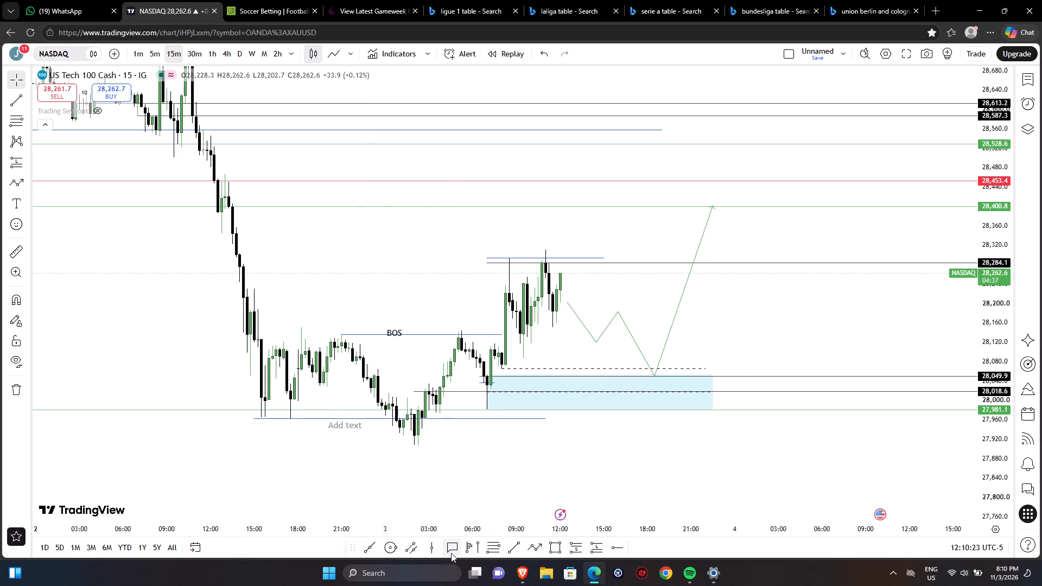
{"action": "left_click", "coordinate": [517, 553]}
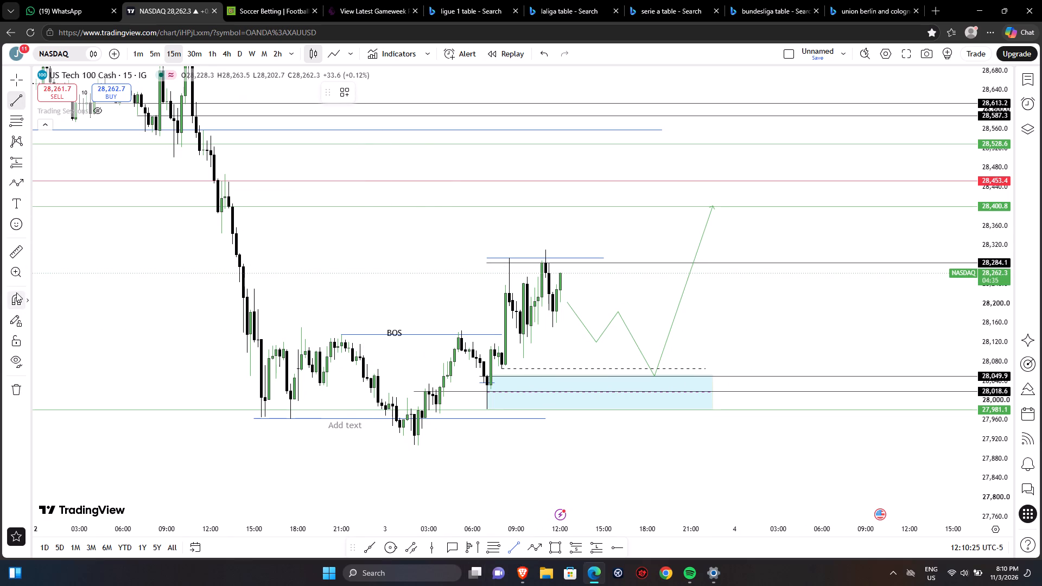
{"action": "left_click", "coordinate": [16, 293]}
{"action": "left_click", "coordinate": [522, 360]}
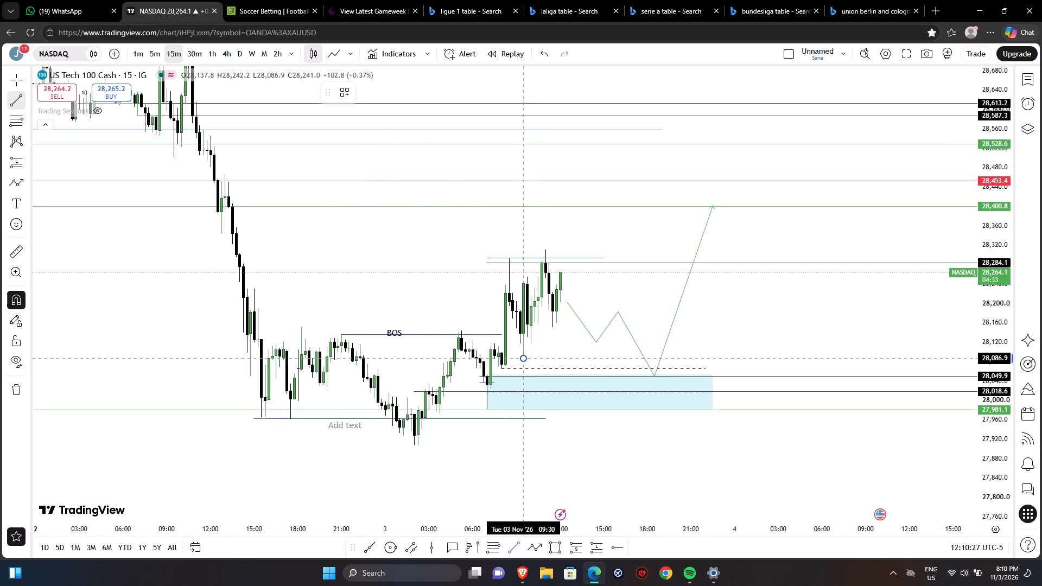
{"action": "left_click", "coordinate": [554, 324]}
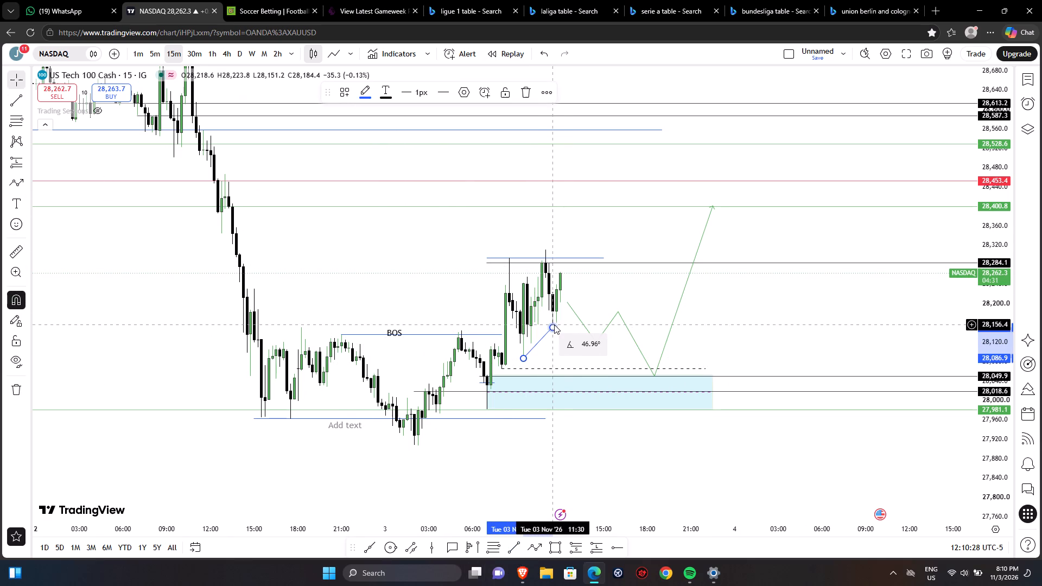
{"action": "left_click", "coordinate": [596, 305]}
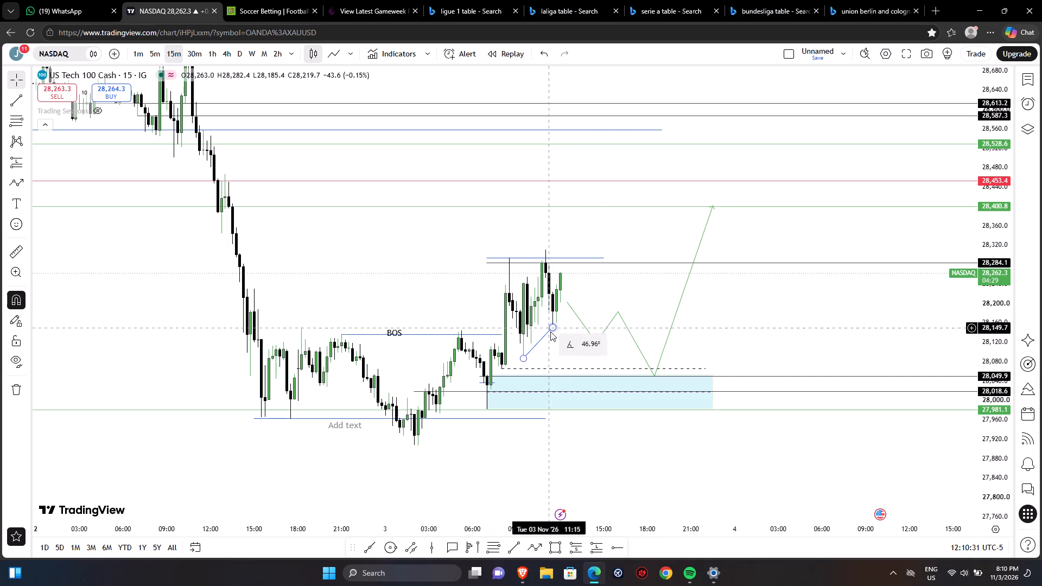
{"action": "left_click", "coordinate": [554, 327]}
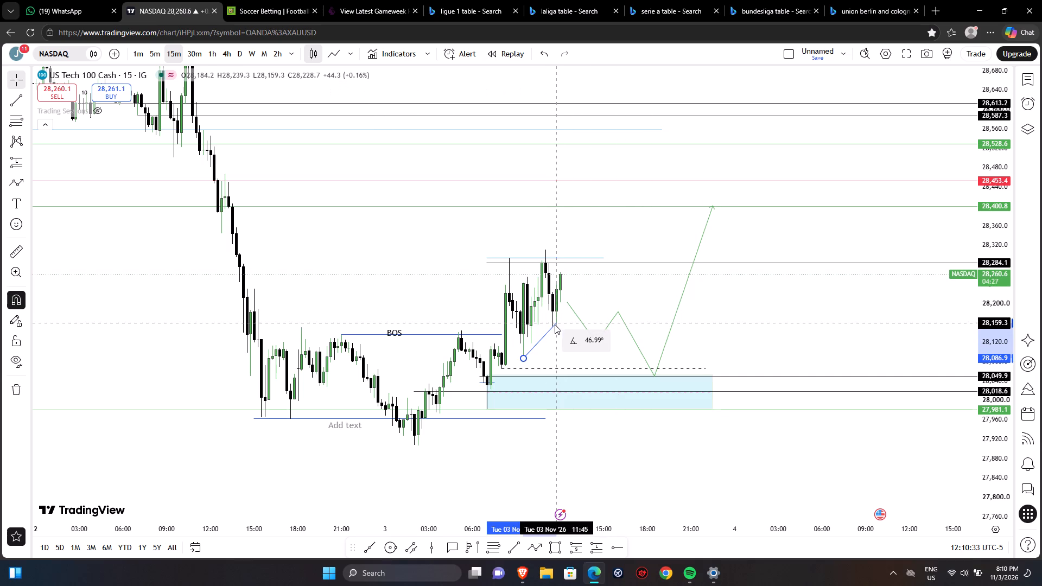
{"action": "left_click", "coordinate": [589, 301]}
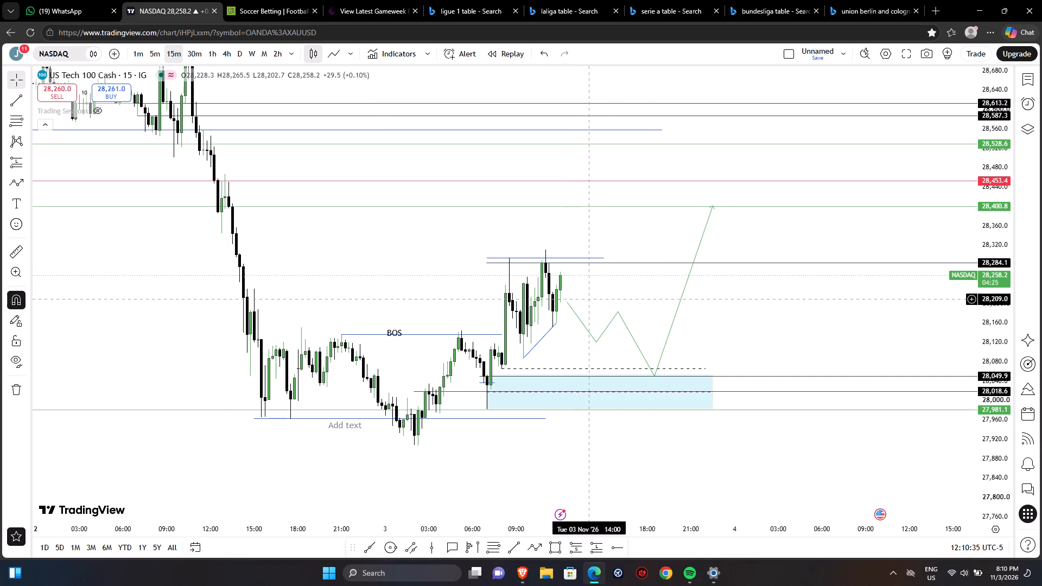
{"action": "left_click", "coordinate": [557, 321]}
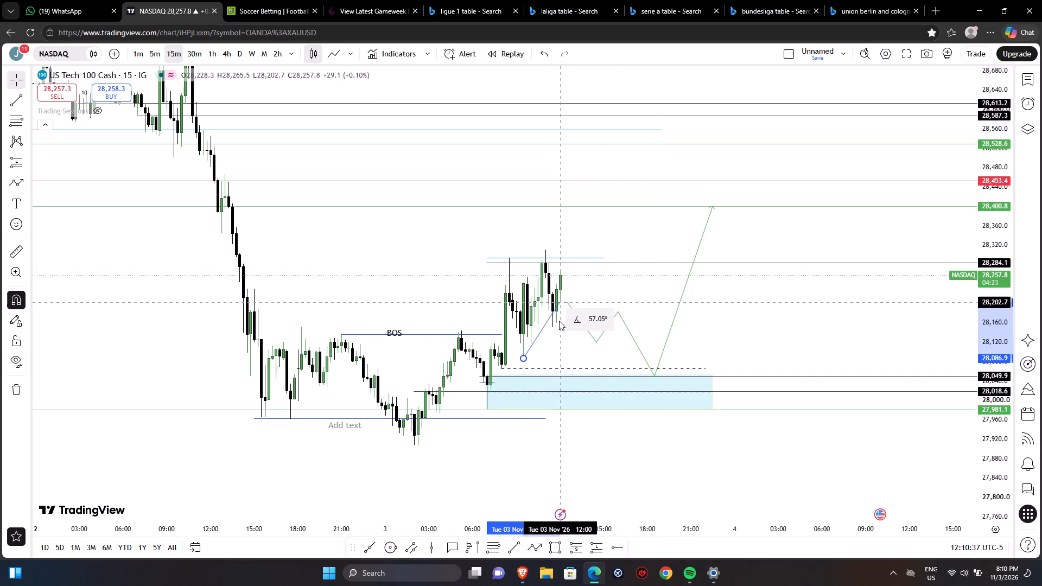
{"action": "left_click", "coordinate": [613, 303]}
Place a horizontal ray at 28,300.2 starting from the 2 Nov 13:45 candle.
{"action": "scroll", "coordinate": [615, 302], "scroll_direction": "up", "scroll_amount": 4}
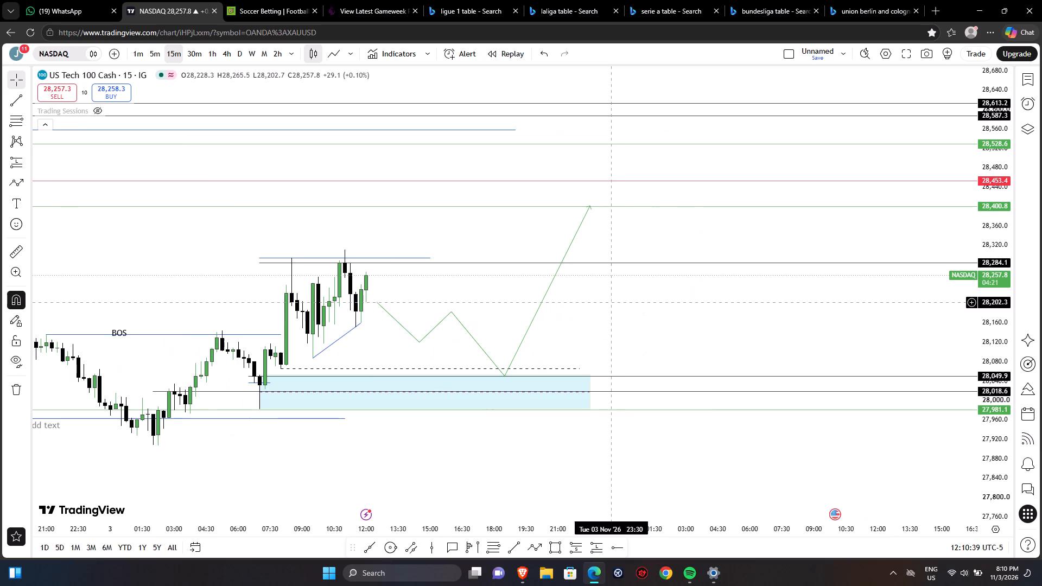
{"action": "left_click_drag", "start_coordinate": [611, 319], "coordinate": [693, 312]}
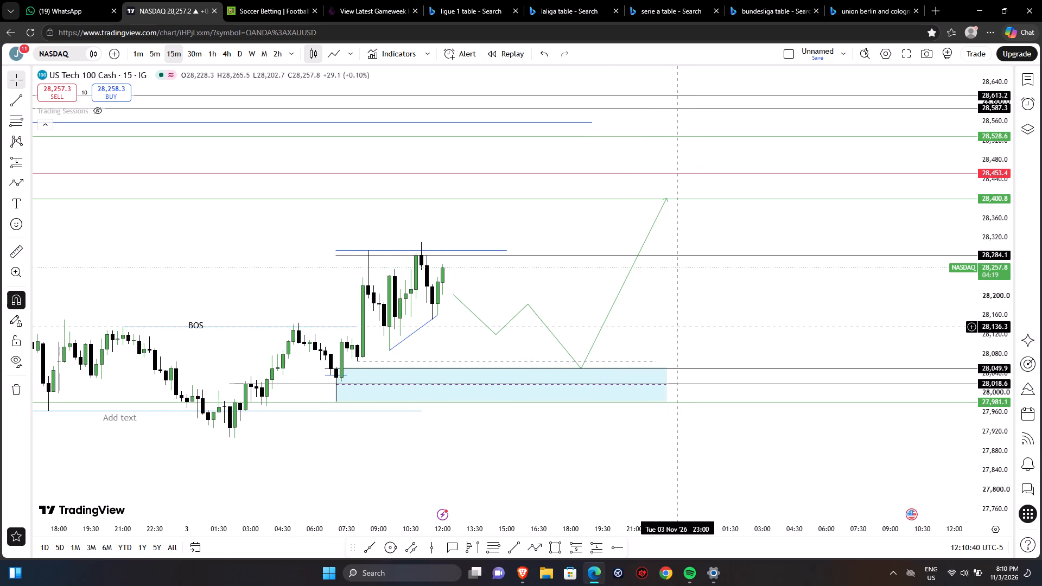
{"action": "scroll", "coordinate": [675, 327], "scroll_direction": "up", "scroll_amount": 1}
{"action": "scroll", "coordinate": [995, 355], "scroll_direction": "up", "scroll_amount": 14}
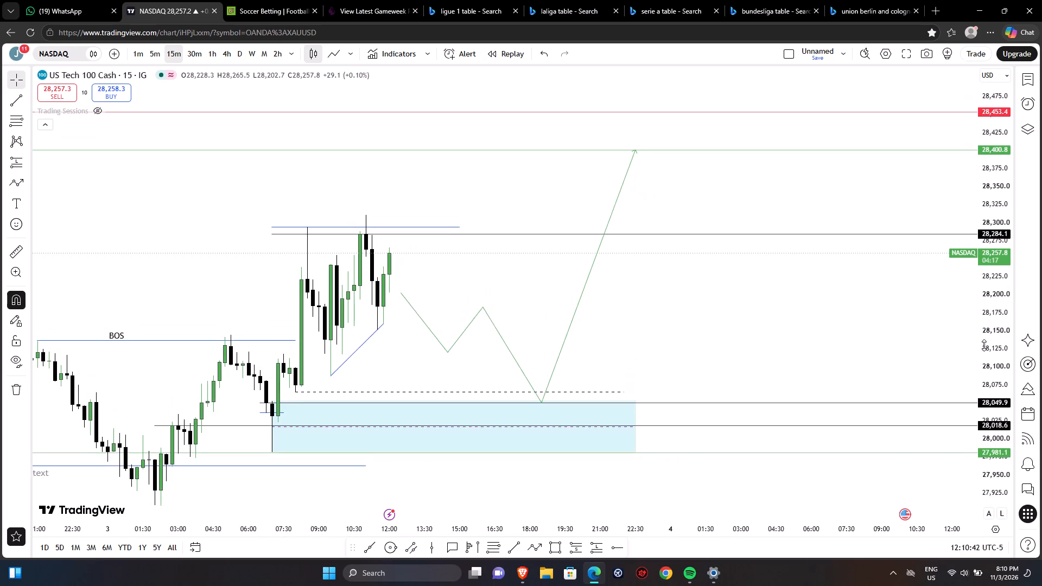
{"action": "scroll", "coordinate": [984, 345], "scroll_direction": "up", "scroll_amount": 13}
{"action": "left_click_drag", "start_coordinate": [756, 355], "coordinate": [808, 299]}
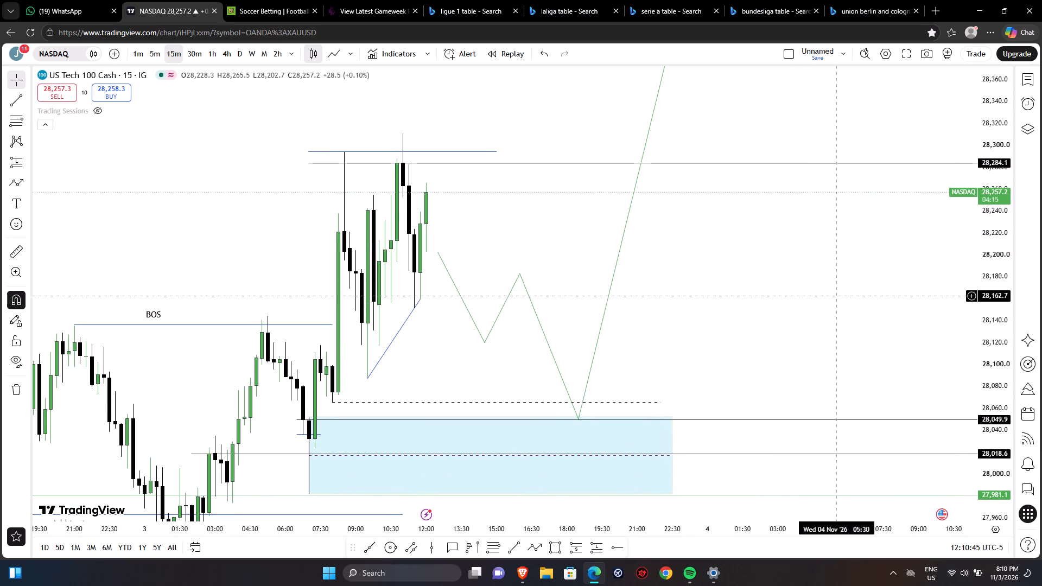
{"action": "scroll", "coordinate": [1003, 321], "scroll_direction": "up", "scroll_amount": 18}
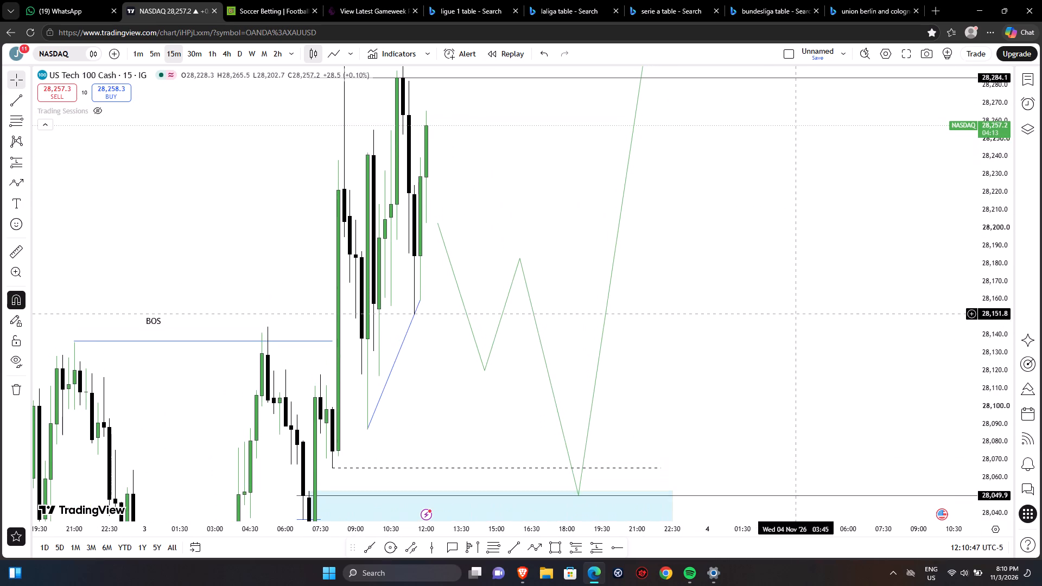
{"action": "left_click_drag", "start_coordinate": [793, 314], "coordinate": [903, 390]}
{"action": "left_click_drag", "start_coordinate": [675, 288], "coordinate": [989, 417]}
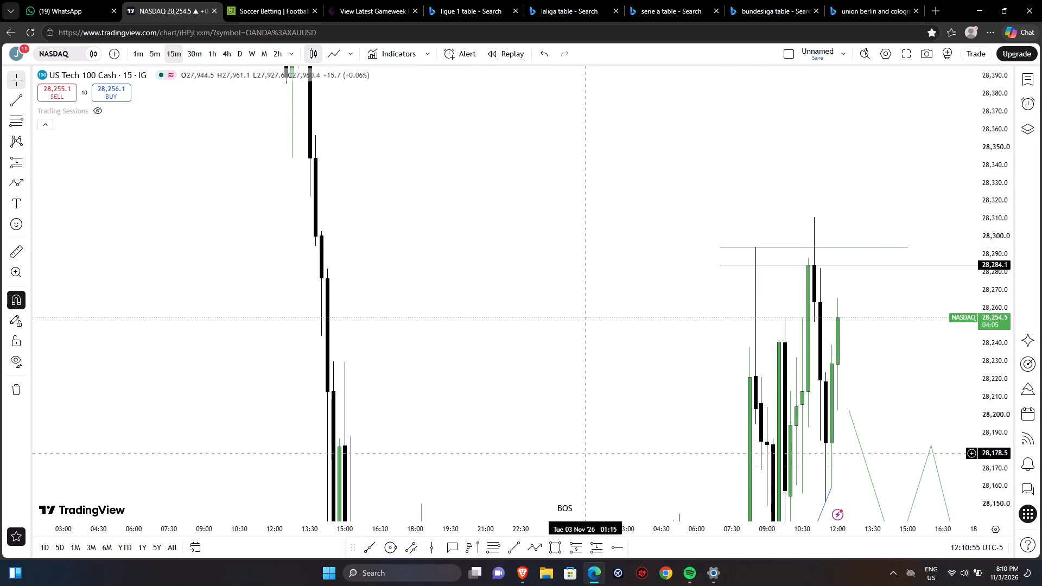
{"action": "left_click", "coordinate": [615, 542]}
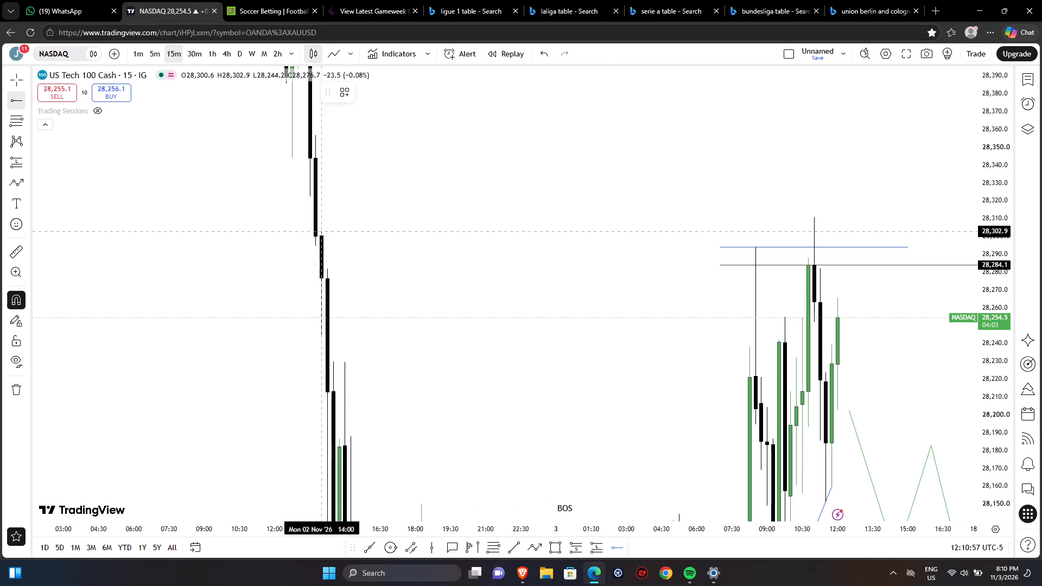
{"action": "left_click", "coordinate": [316, 233]}
Using the line chart for the anchors, draw a dashed ray through the 3 Nov closes at 08:15 (28,221.2) and 09:30 (28,241.0), and restore candles.
{"action": "scroll", "coordinate": [627, 377], "scroll_direction": "up", "scroll_amount": 4}
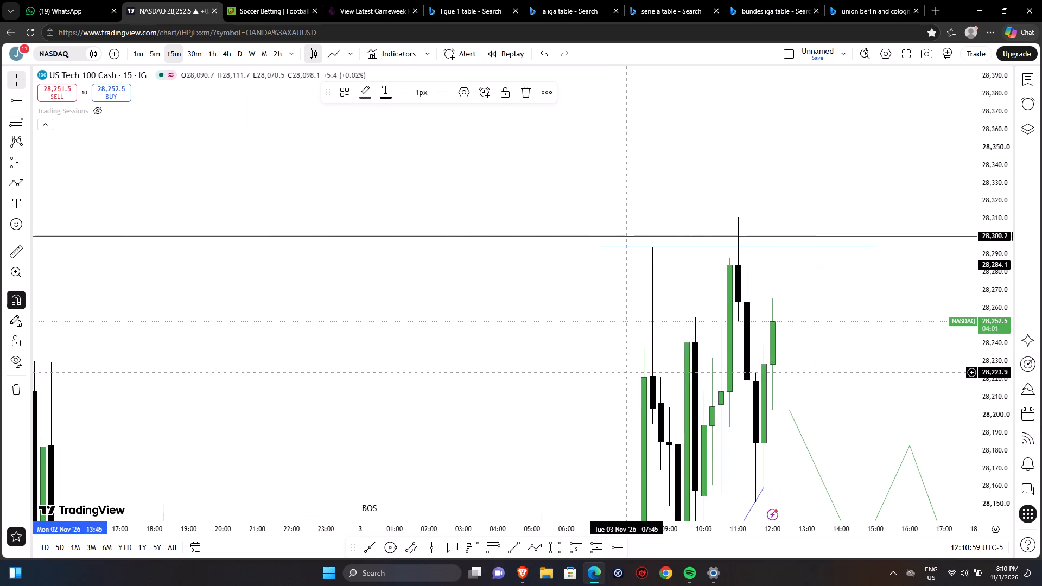
{"action": "scroll", "coordinate": [628, 371], "scroll_direction": "up", "scroll_amount": 4}
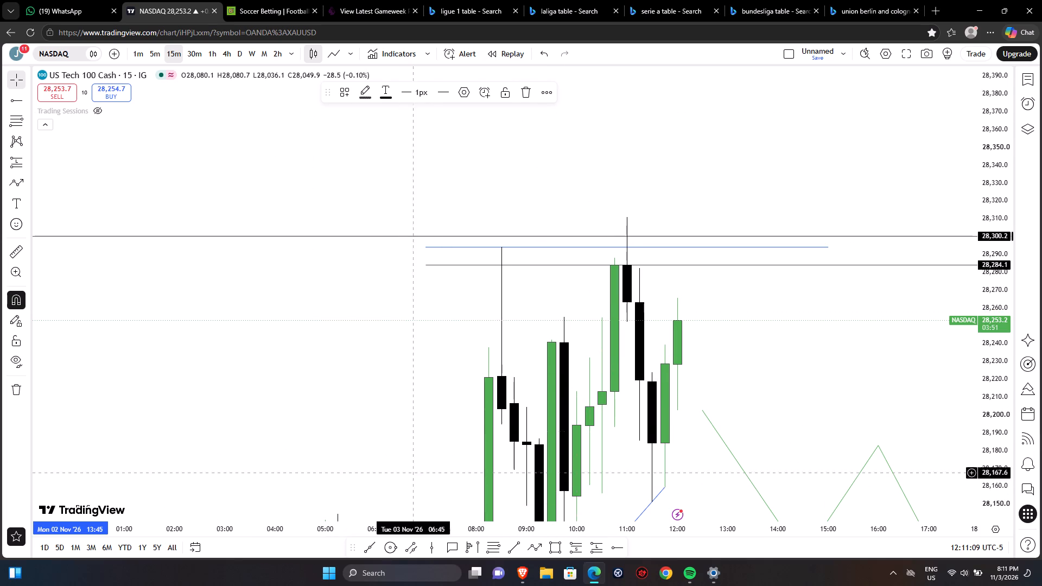
{"action": "left_click", "coordinate": [368, 547]}
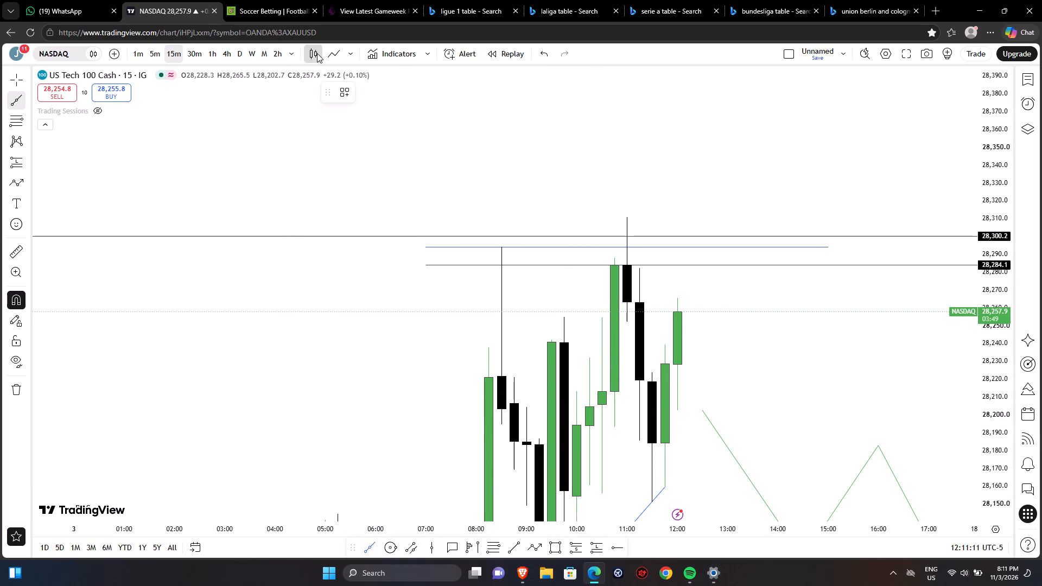
{"action": "left_click", "coordinate": [332, 52]}
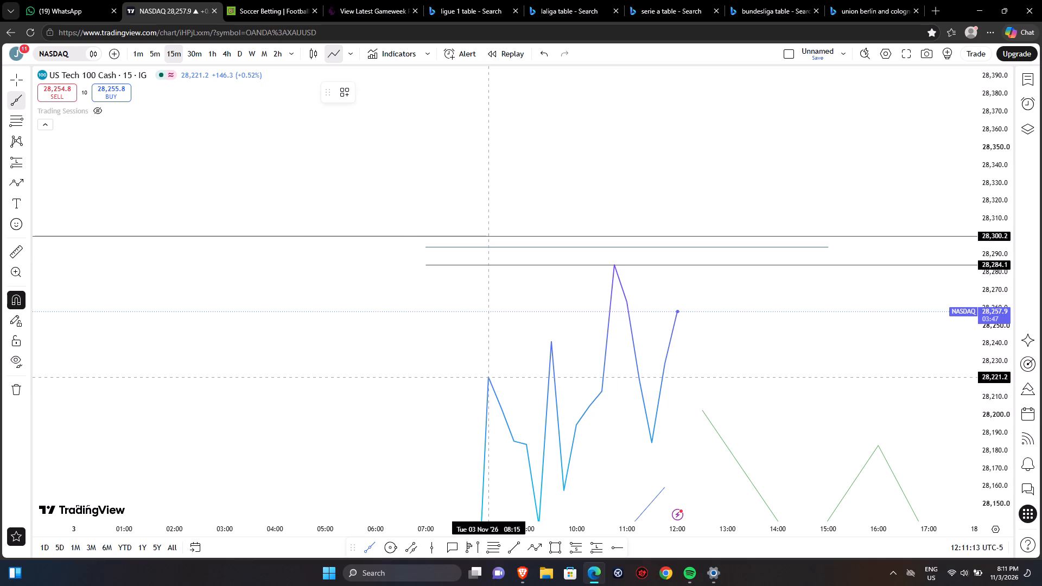
{"action": "left_click", "coordinate": [488, 373]}
{"action": "left_click", "coordinate": [552, 345]}
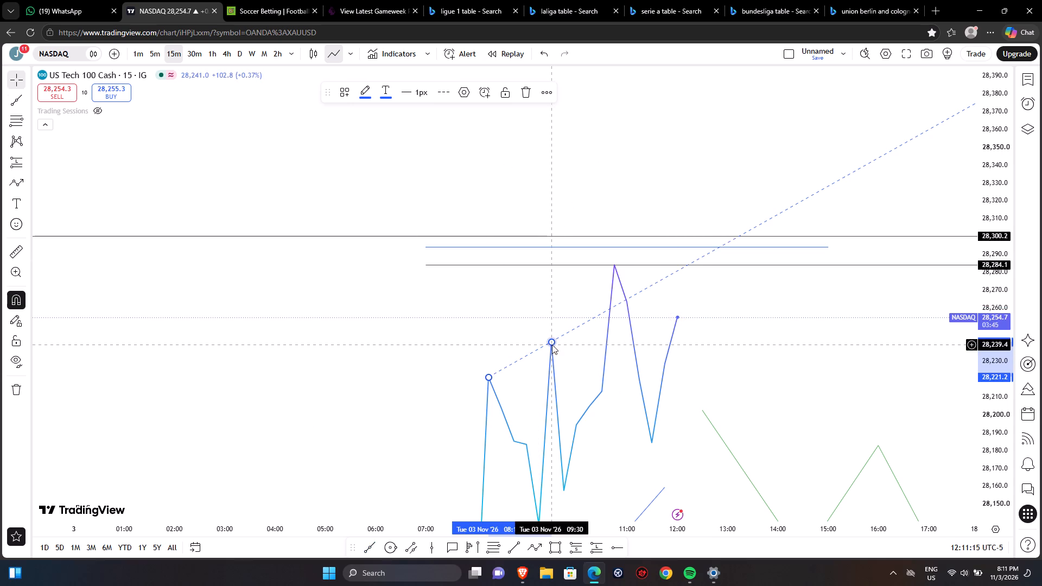
{"action": "left_click", "coordinate": [313, 53]}
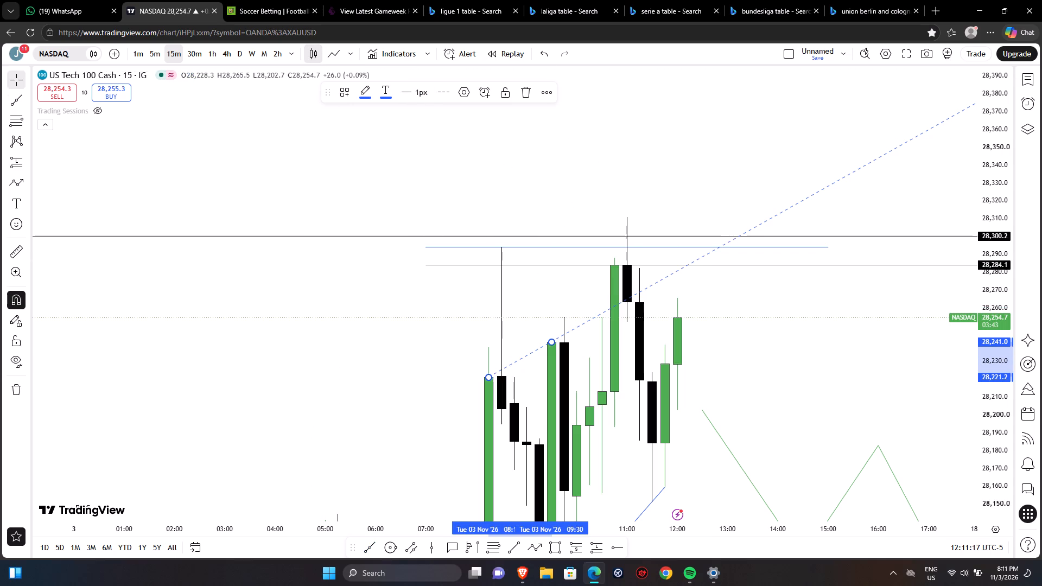
{"action": "left_click", "coordinate": [295, 296]}
With magnet snapping off, draw a horizontal trend line at 28,282.6 from the 3 Nov 11:15 candle's high to 12:30.
{"action": "left_click_drag", "start_coordinate": [295, 296], "coordinate": [253, 294]}
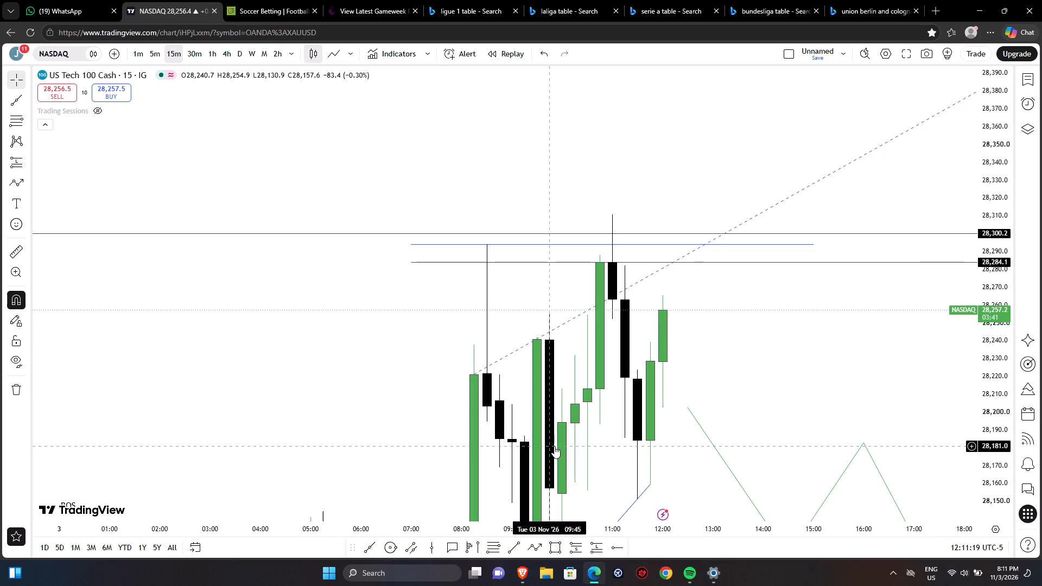
{"action": "left_click", "coordinate": [512, 545]}
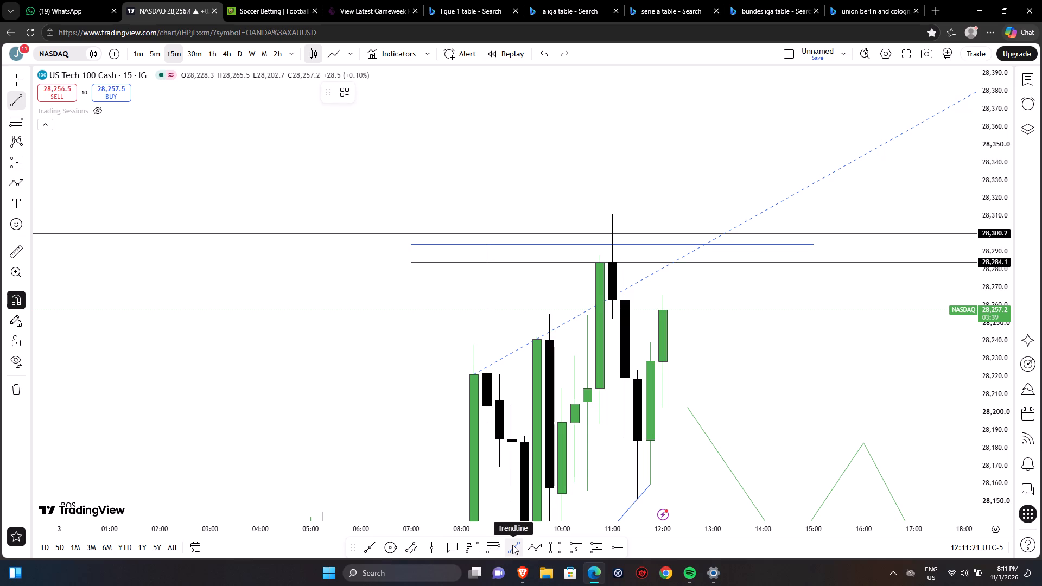
{"action": "left_click", "coordinate": [16, 304]}
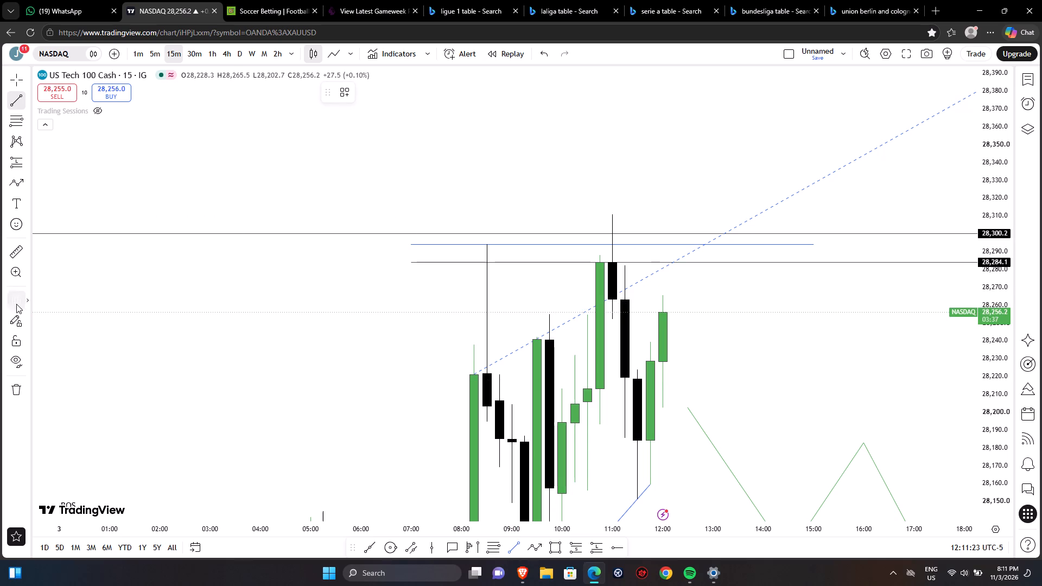
{"action": "left_click", "coordinate": [625, 265]}
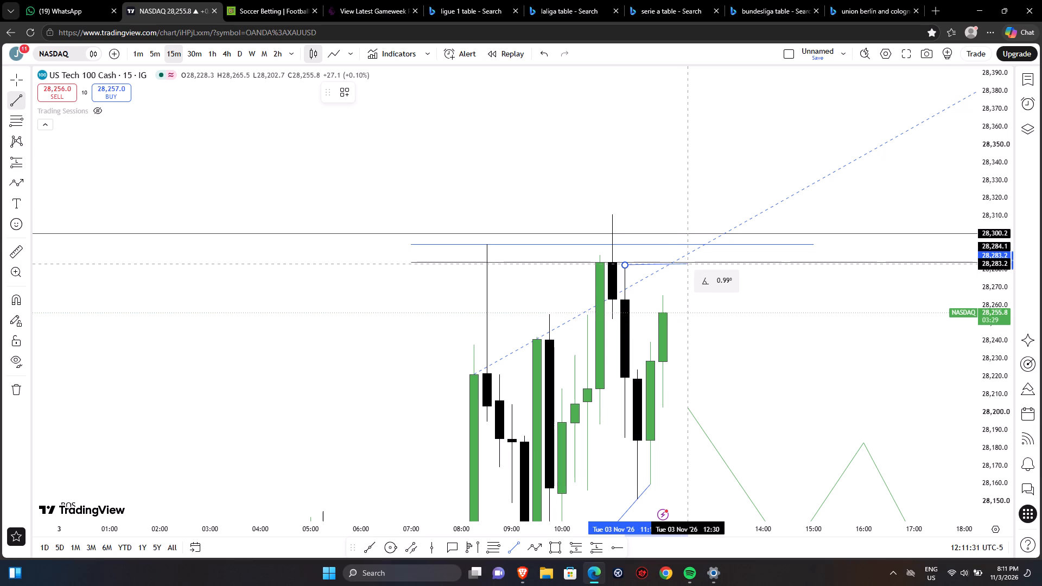
{"action": "left_click", "coordinate": [682, 265]}
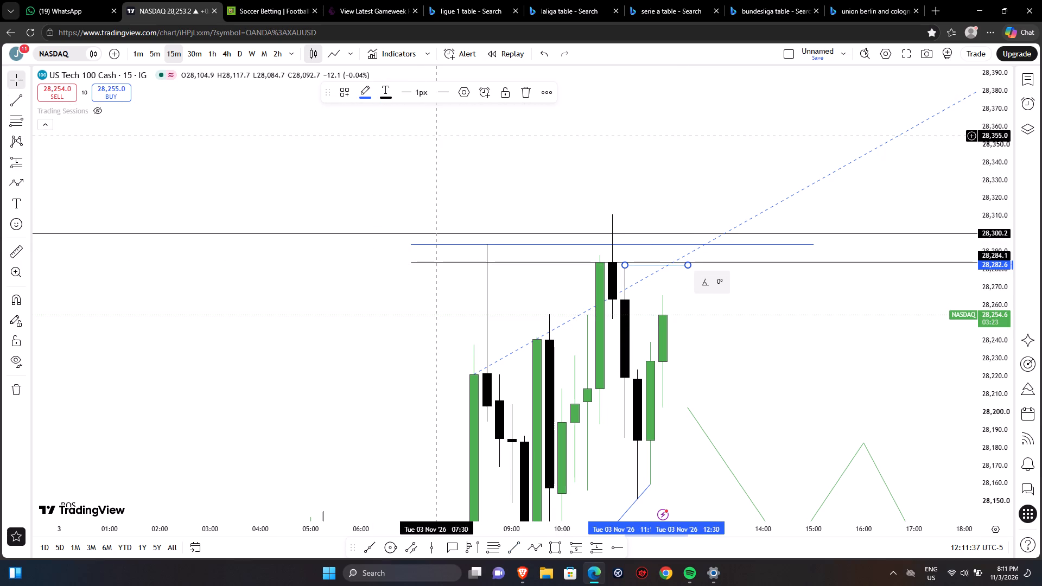
Restyle the short 28,282.6 trend line as a dashed black line.
{"action": "left_click", "coordinate": [443, 97]}
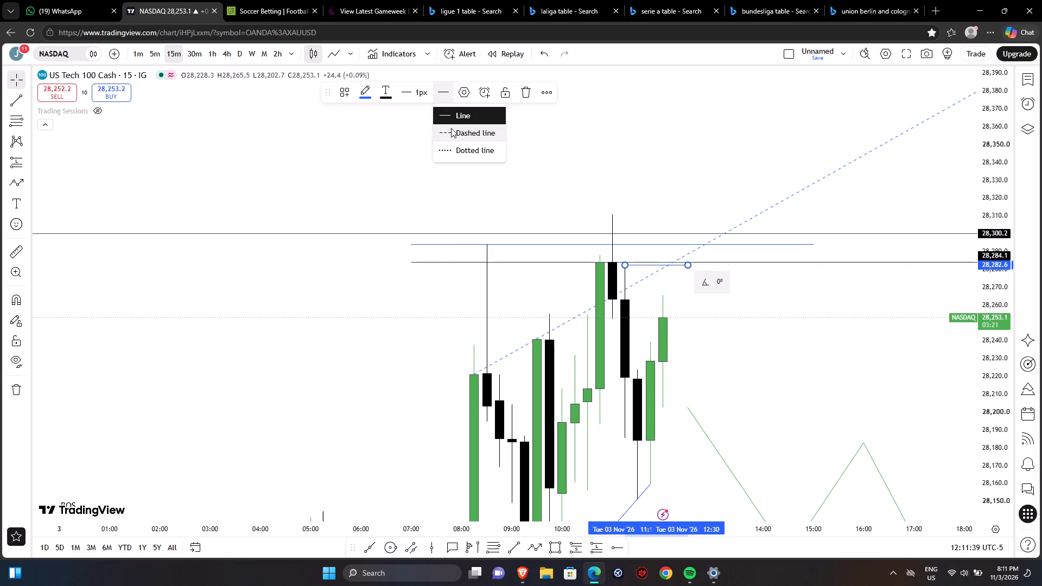
{"action": "left_click", "coordinate": [451, 128]}
{"action": "left_click", "coordinate": [366, 93]}
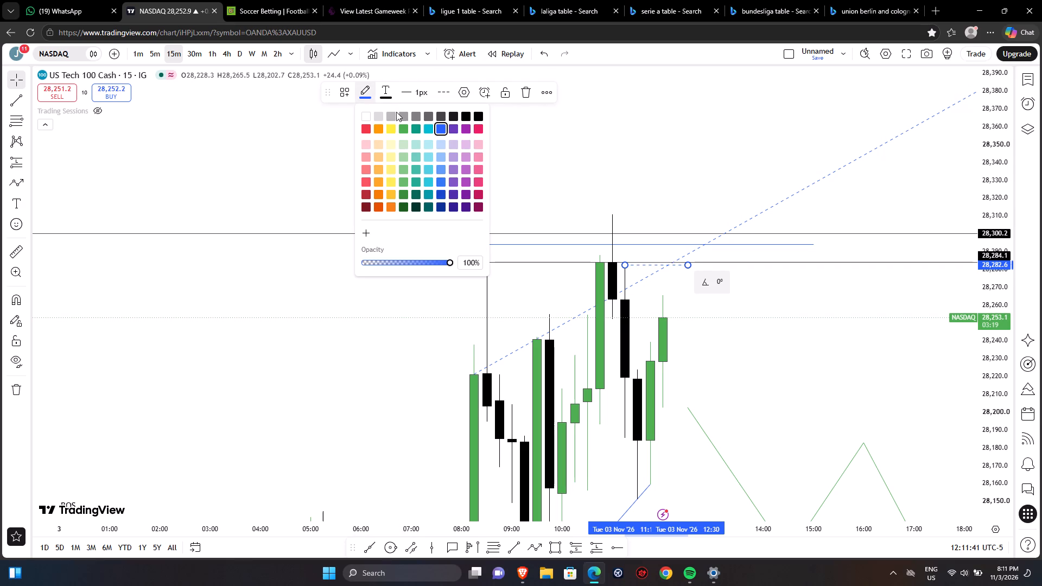
{"action": "left_click", "coordinate": [478, 116]}
{"action": "left_click", "coordinate": [541, 152]}
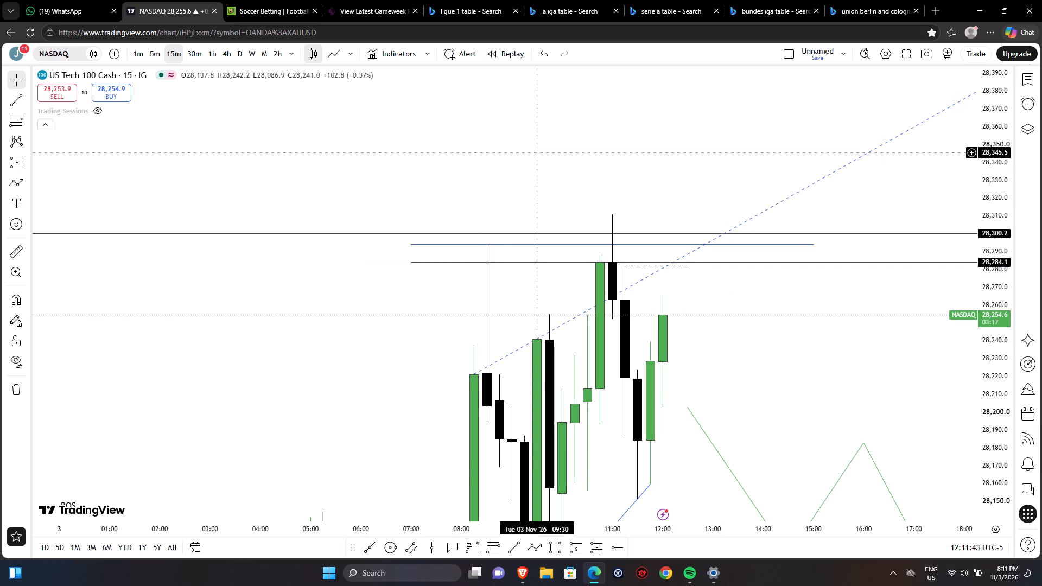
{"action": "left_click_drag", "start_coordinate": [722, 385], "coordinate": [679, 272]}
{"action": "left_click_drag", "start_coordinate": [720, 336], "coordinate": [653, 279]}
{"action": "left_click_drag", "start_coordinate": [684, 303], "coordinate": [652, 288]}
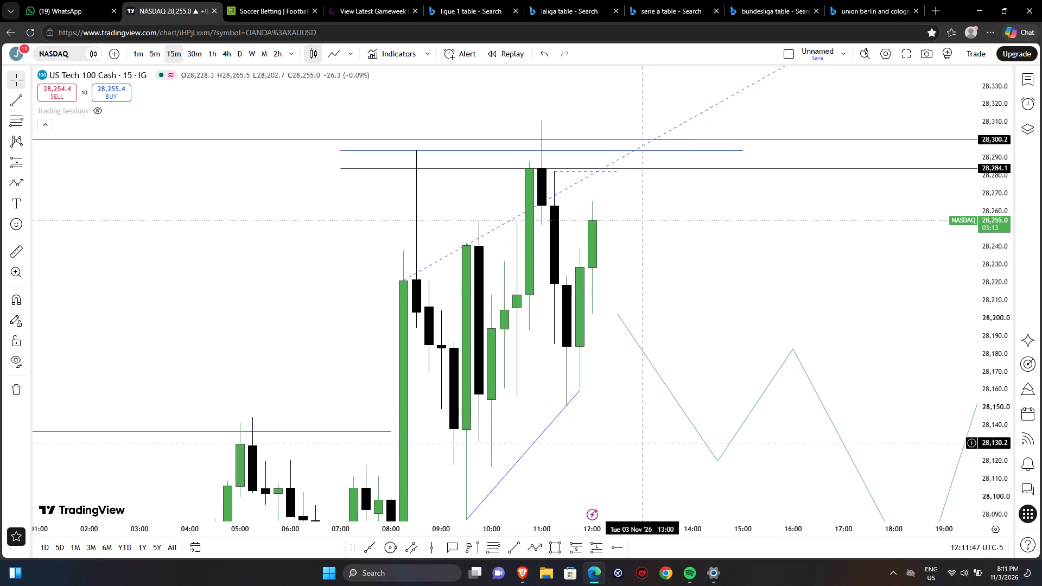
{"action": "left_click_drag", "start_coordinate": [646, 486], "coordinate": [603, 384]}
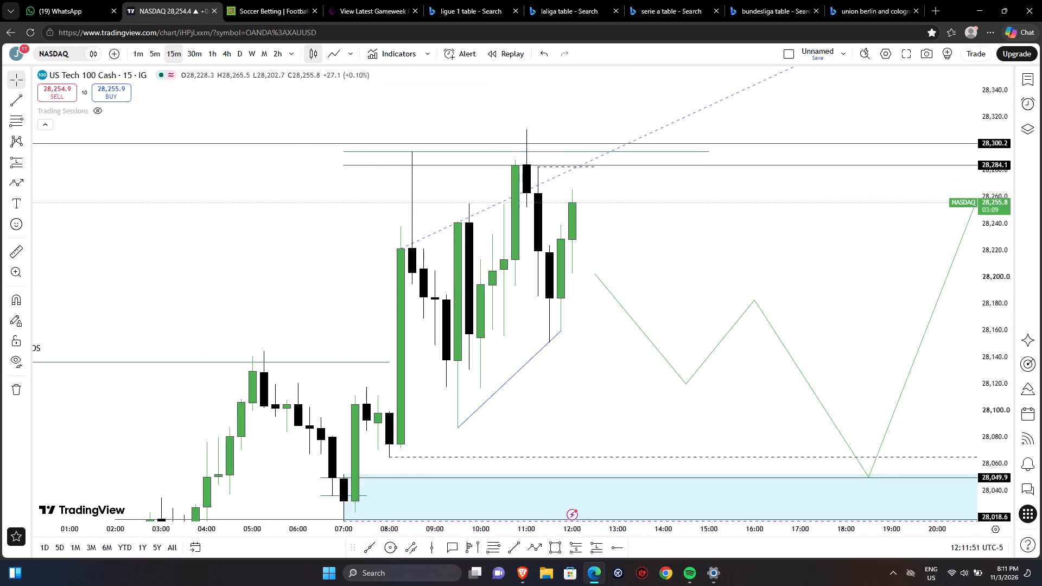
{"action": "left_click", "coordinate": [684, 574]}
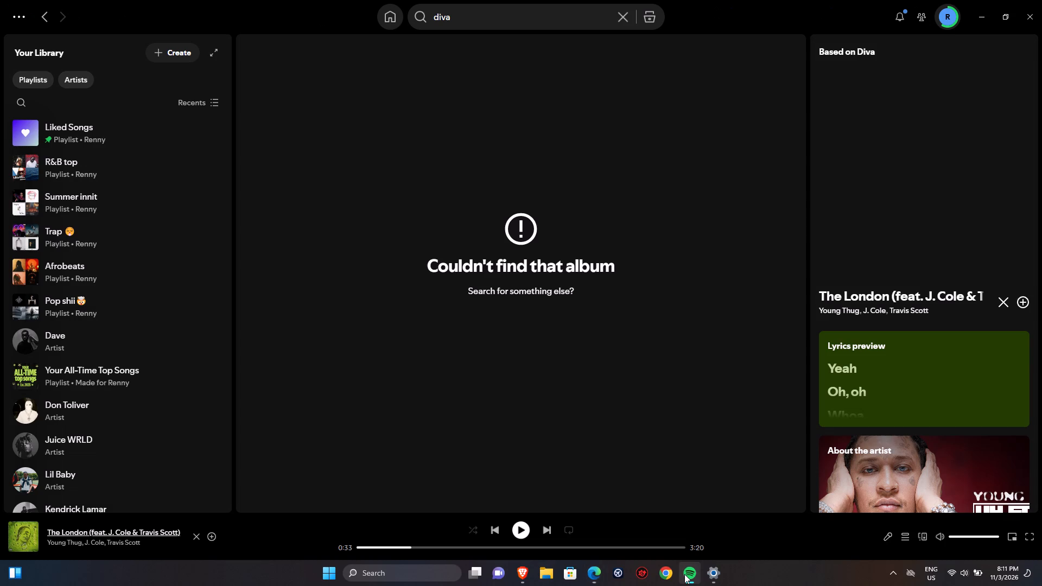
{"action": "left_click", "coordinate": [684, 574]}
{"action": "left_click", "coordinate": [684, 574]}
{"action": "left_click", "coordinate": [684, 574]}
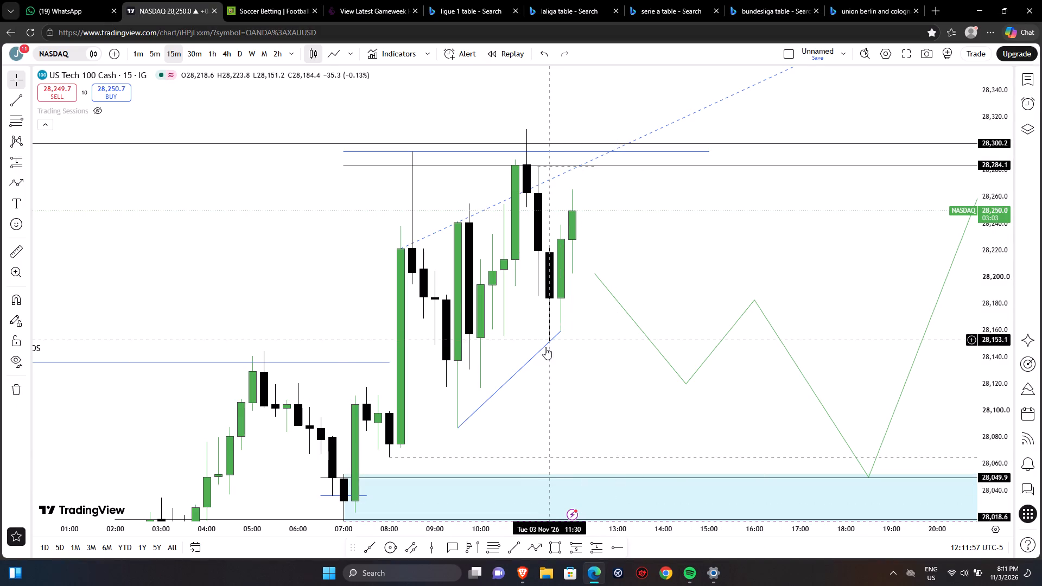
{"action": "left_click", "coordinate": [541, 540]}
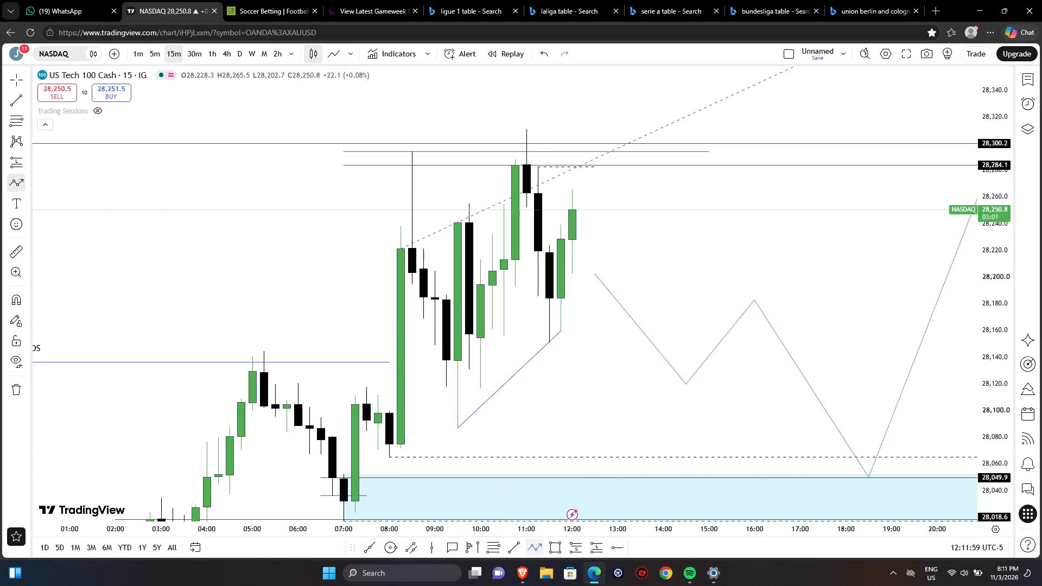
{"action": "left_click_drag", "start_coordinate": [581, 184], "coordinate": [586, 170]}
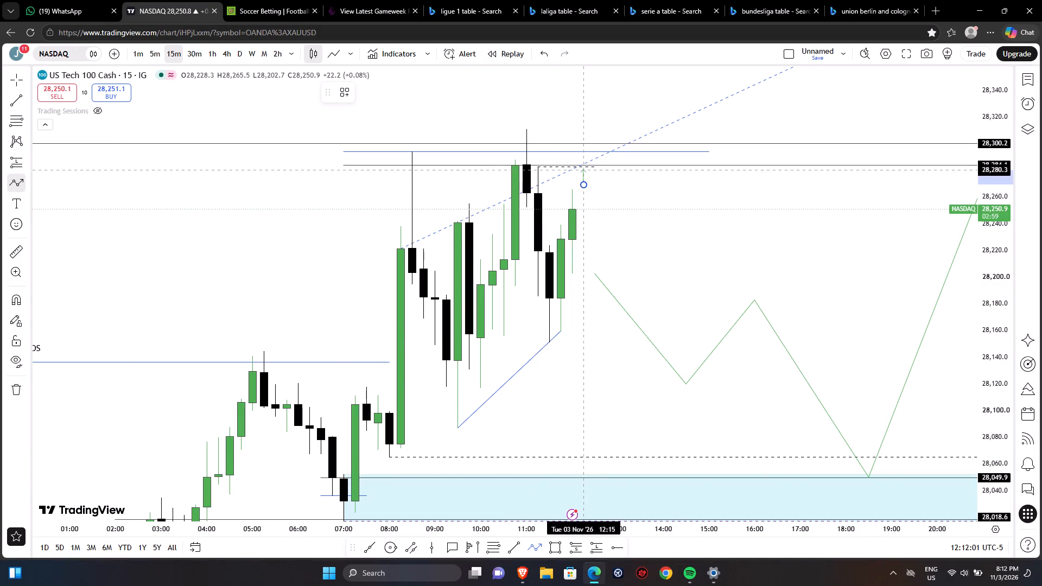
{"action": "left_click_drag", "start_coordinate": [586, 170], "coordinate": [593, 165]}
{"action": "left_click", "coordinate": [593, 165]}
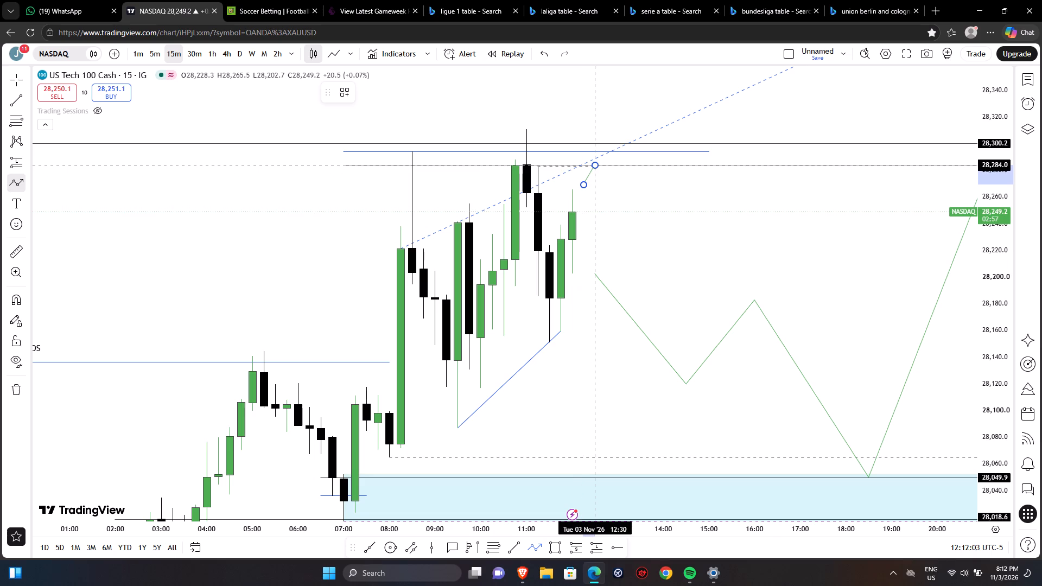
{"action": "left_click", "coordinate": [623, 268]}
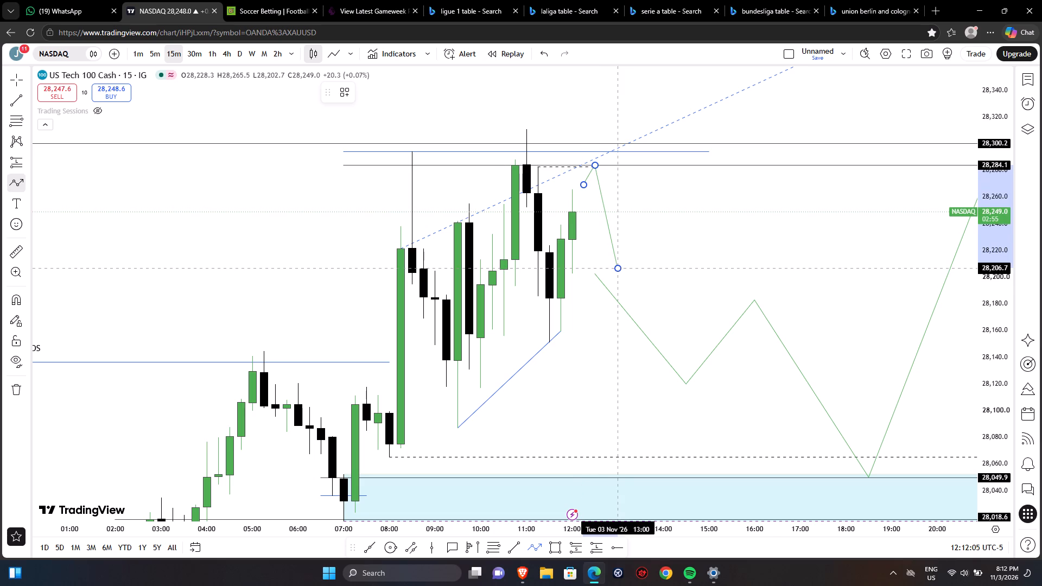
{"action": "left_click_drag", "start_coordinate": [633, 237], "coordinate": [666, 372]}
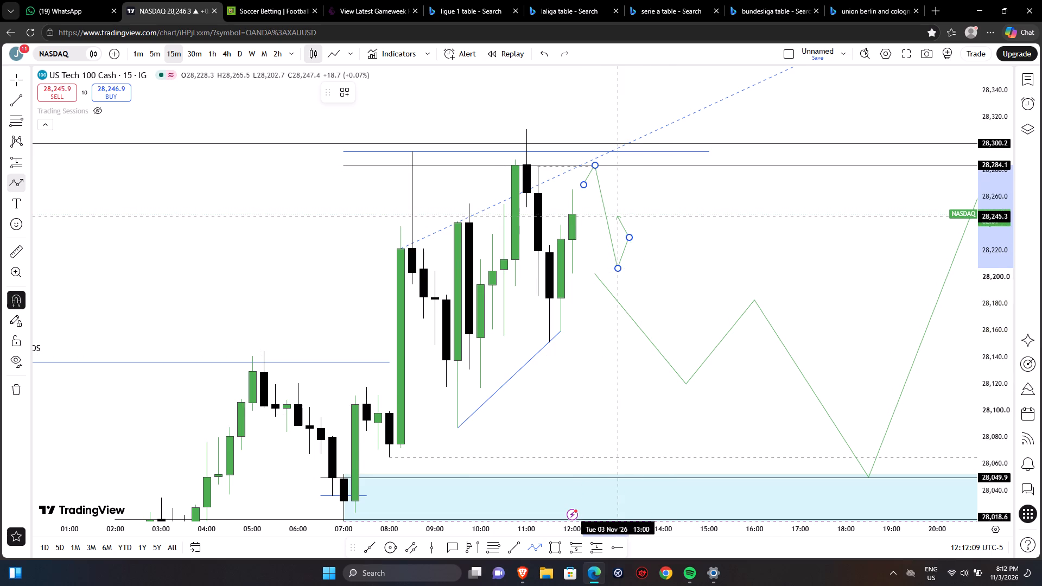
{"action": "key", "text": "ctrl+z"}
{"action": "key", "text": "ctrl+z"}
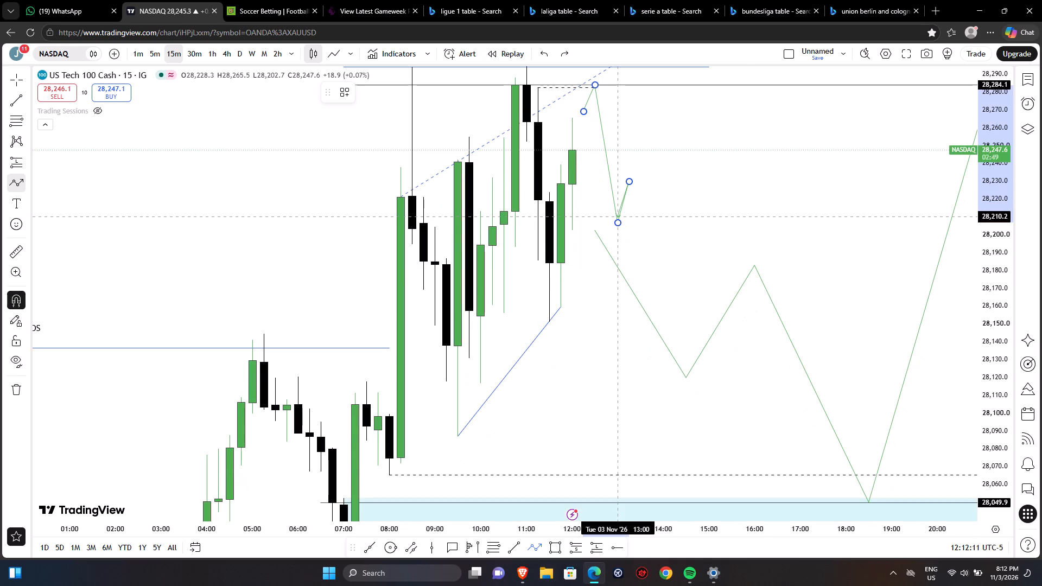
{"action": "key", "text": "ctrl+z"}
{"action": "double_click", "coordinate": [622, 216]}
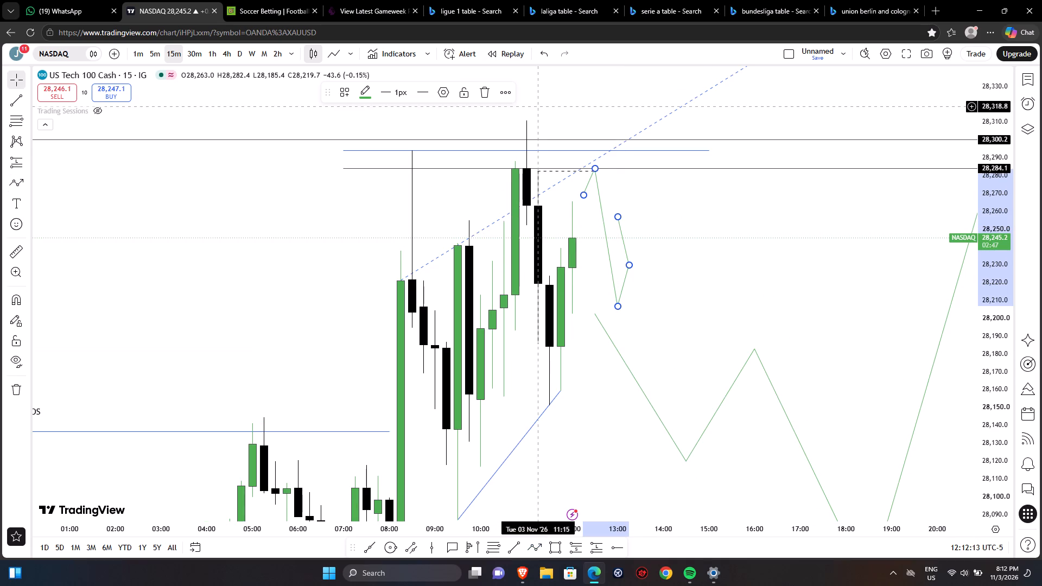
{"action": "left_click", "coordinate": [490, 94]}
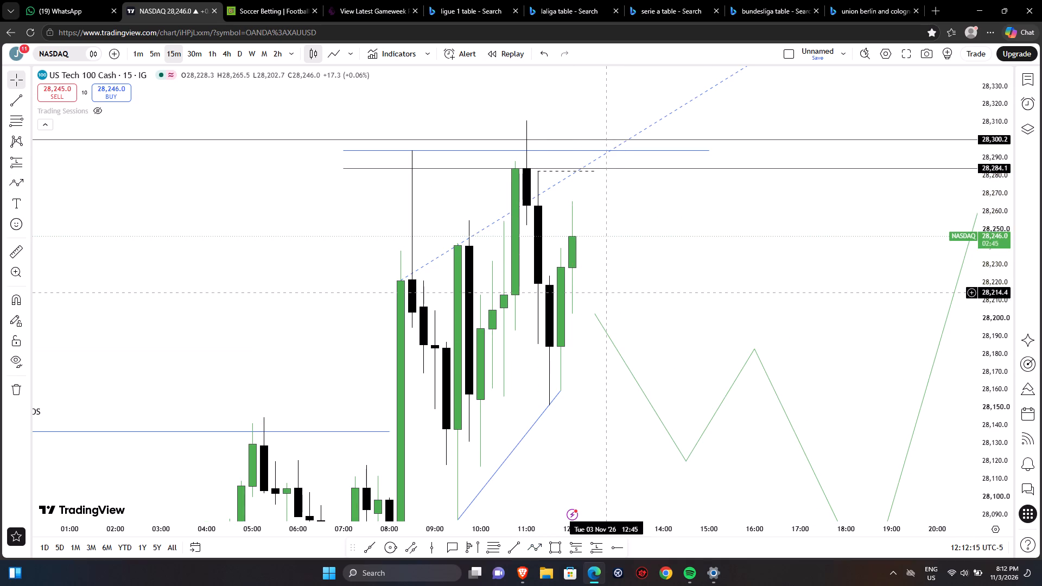
Draw a short path from the 12:00 candle up to about 28,284 and down to about 28,232, and shift it one candle later.
{"action": "left_click", "coordinate": [539, 550]}
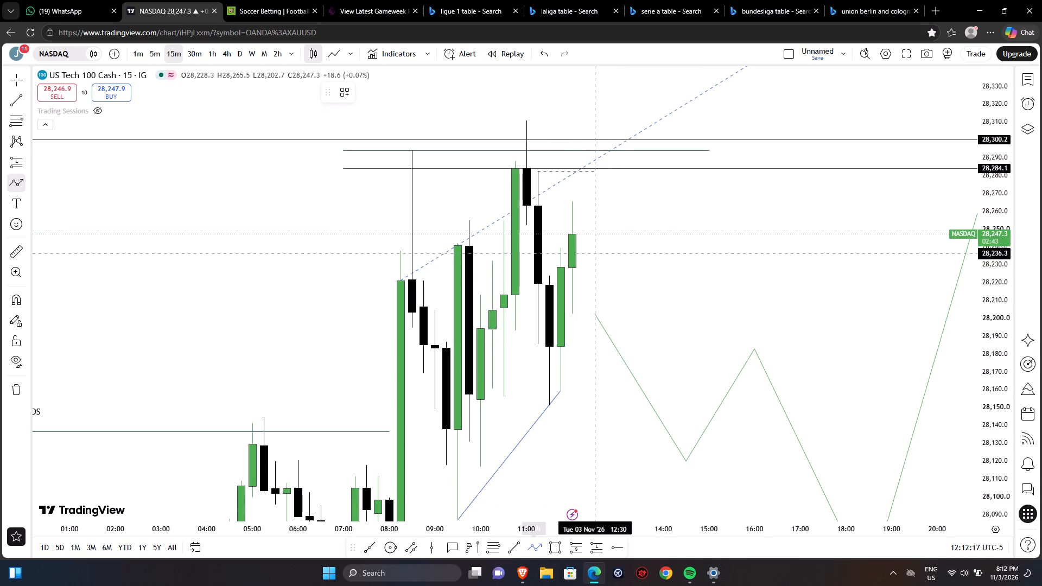
{"action": "left_click", "coordinate": [577, 205]}
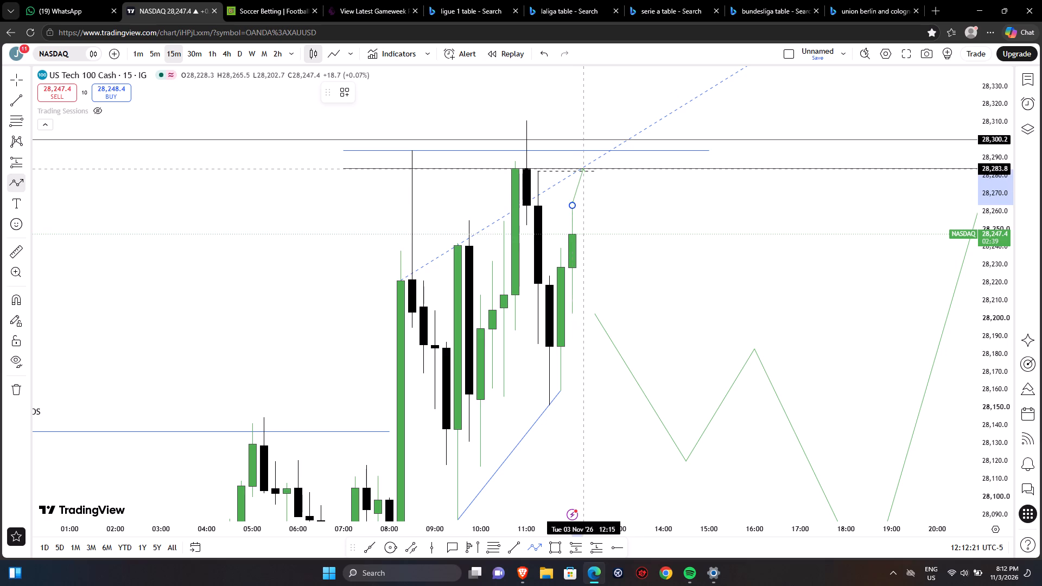
{"action": "left_click", "coordinate": [584, 169]}
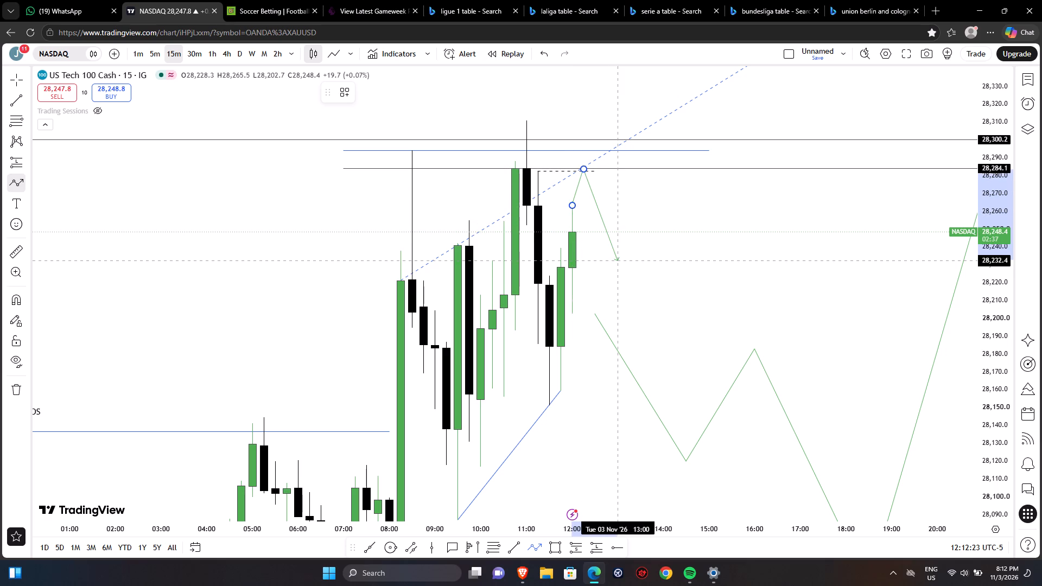
{"action": "left_click", "coordinate": [622, 260]}
{"action": "left_click", "coordinate": [622, 260]}
{"action": "left_click", "coordinate": [617, 330]}
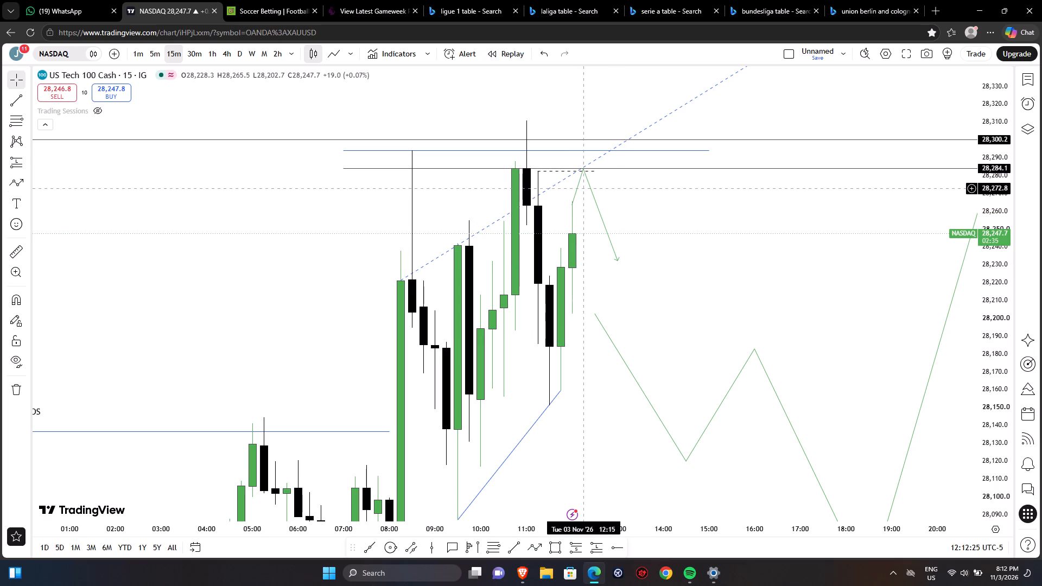
{"action": "left_click_drag", "start_coordinate": [594, 198], "coordinate": [608, 197]}
{"action": "left_click", "coordinate": [631, 203]}
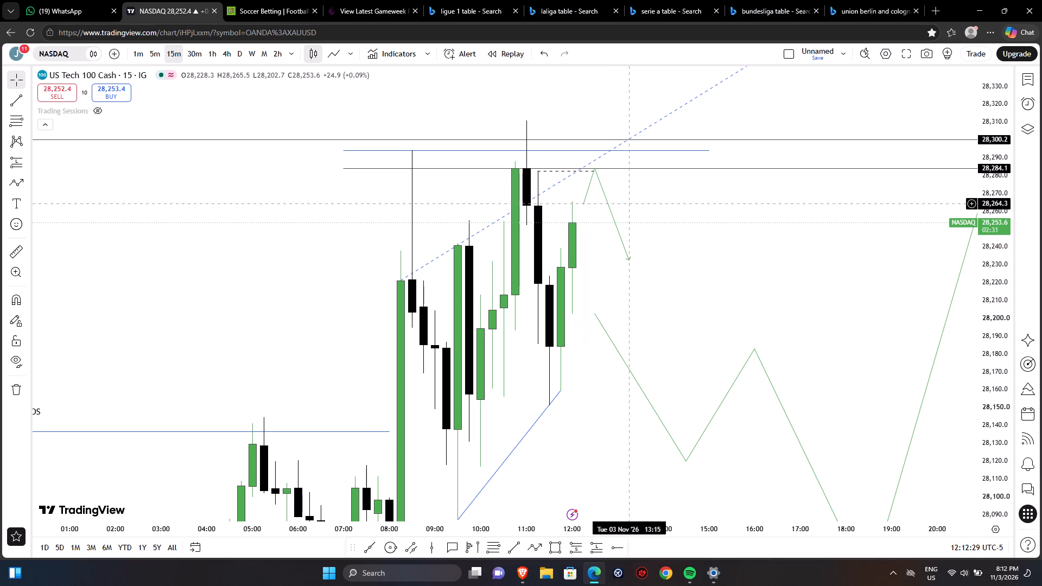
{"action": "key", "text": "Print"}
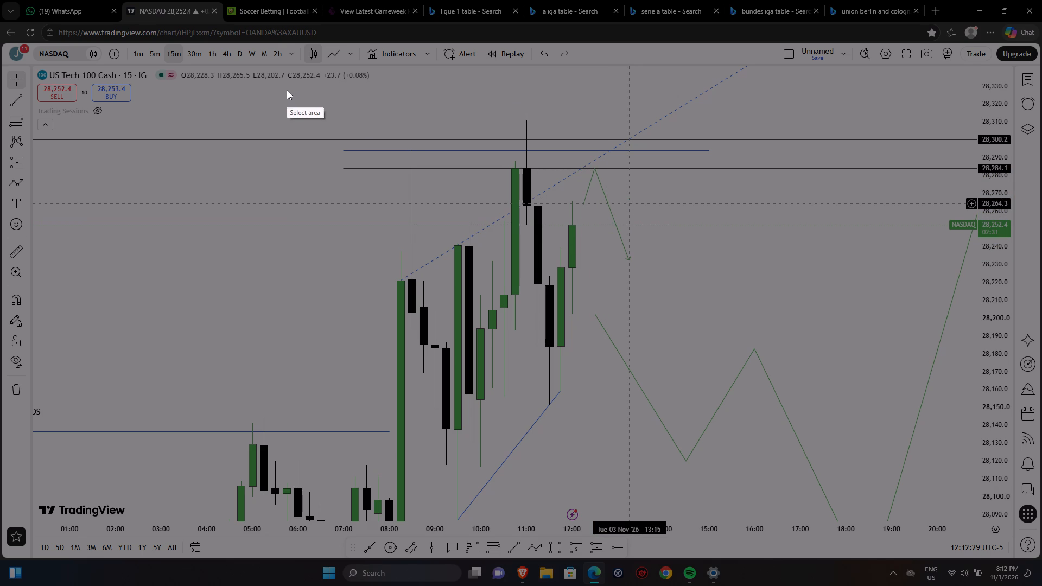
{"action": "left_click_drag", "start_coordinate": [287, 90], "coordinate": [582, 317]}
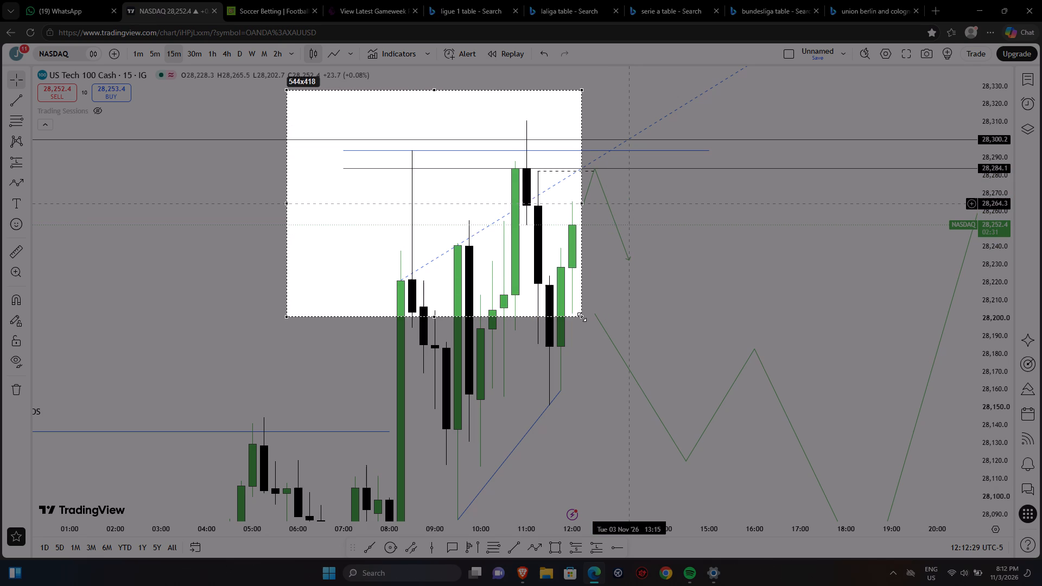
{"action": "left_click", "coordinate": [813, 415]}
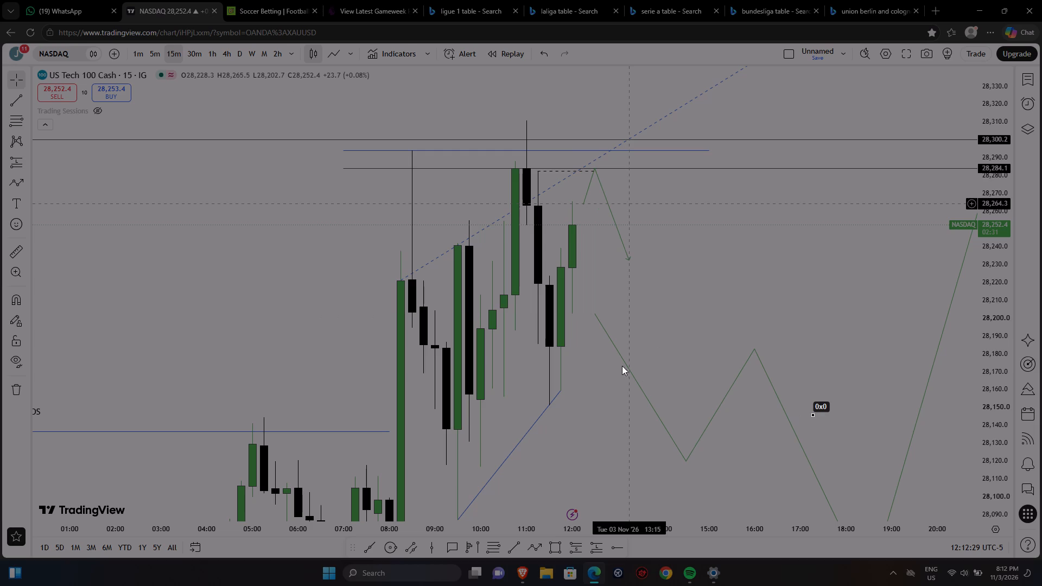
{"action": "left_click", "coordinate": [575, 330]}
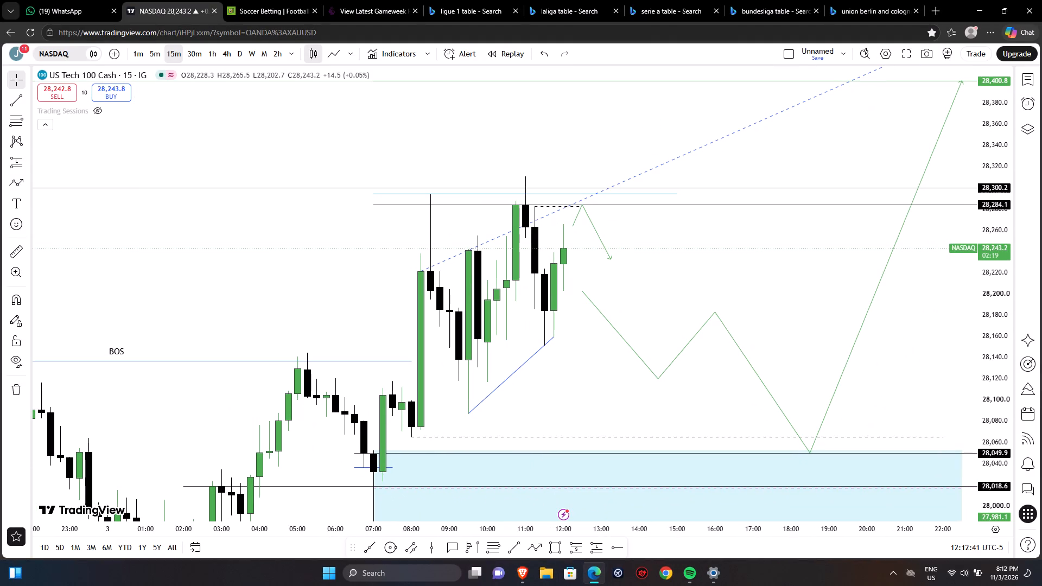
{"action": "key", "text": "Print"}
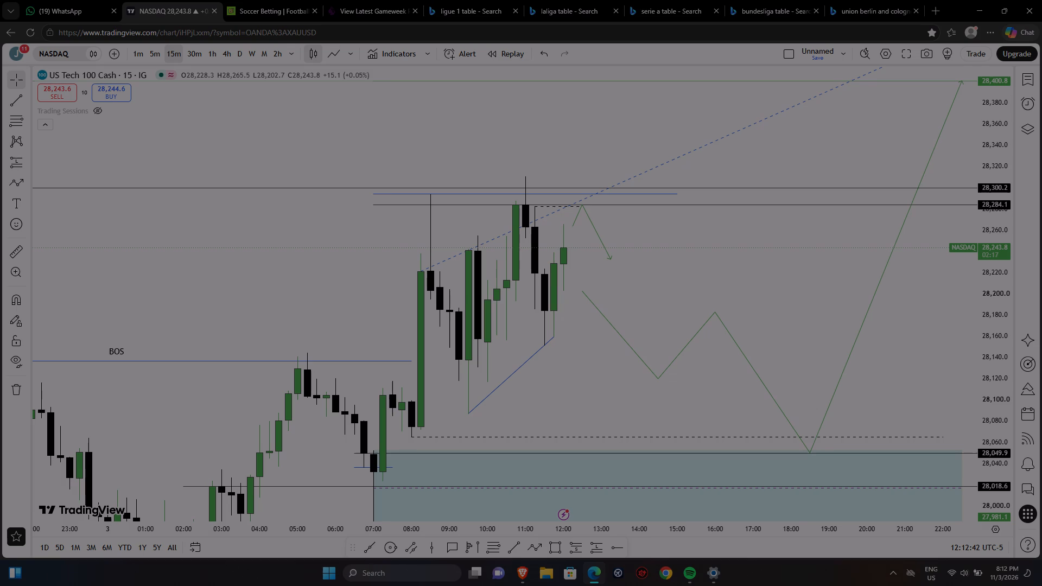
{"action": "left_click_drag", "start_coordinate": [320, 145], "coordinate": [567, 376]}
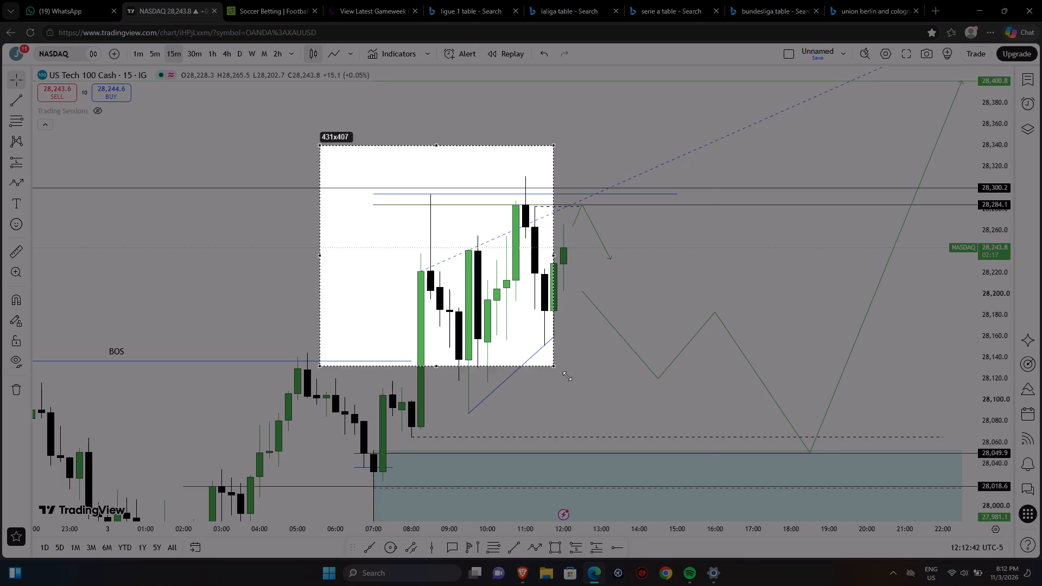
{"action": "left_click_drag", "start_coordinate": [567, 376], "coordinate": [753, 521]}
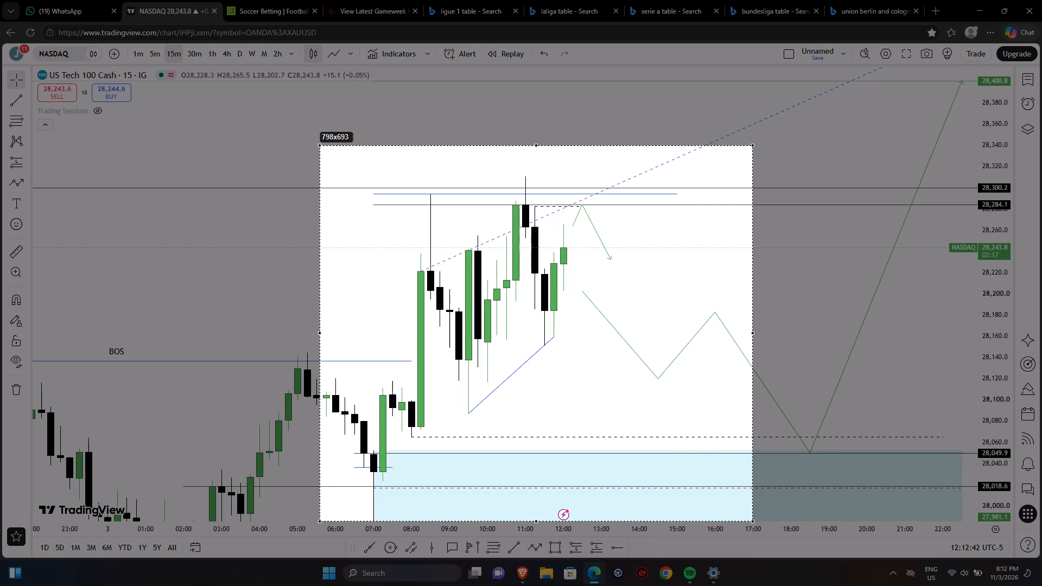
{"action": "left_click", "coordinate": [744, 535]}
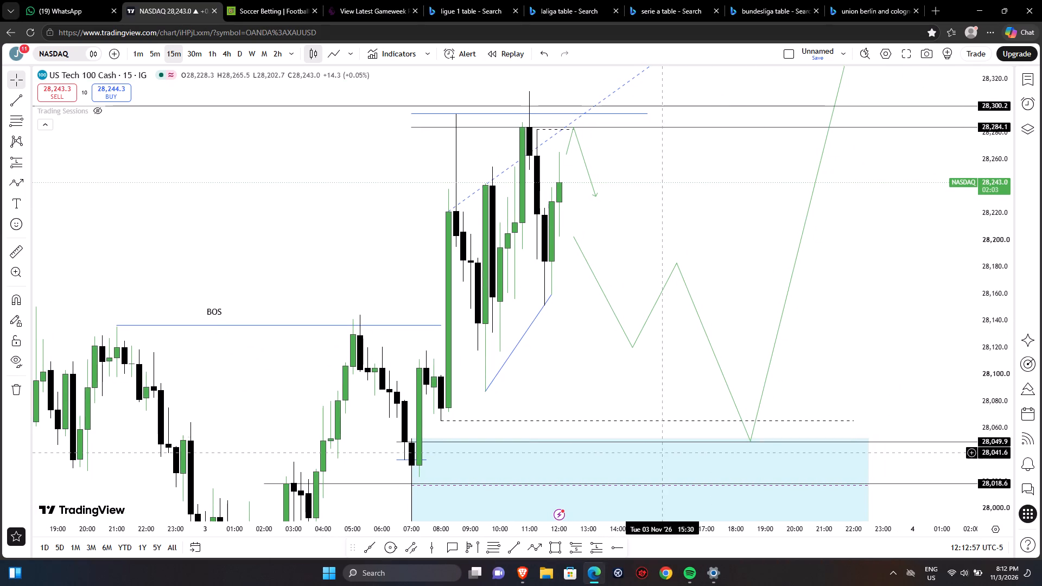
Place a short position at 12:30 with its entry at 28,284.2 and its stop level at 28,300.0.
{"action": "left_click", "coordinate": [592, 550]}
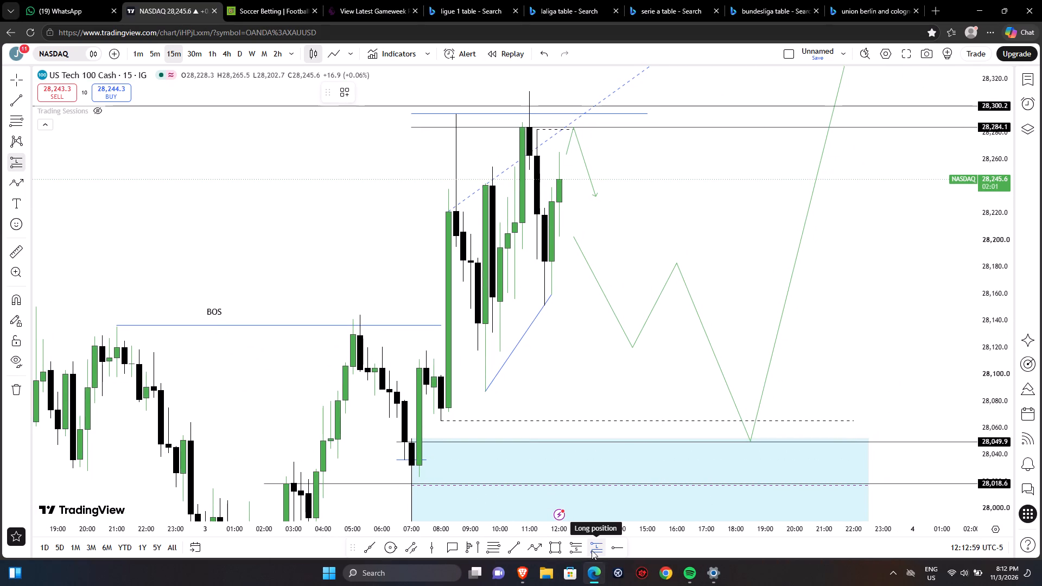
{"action": "left_click", "coordinate": [581, 549]}
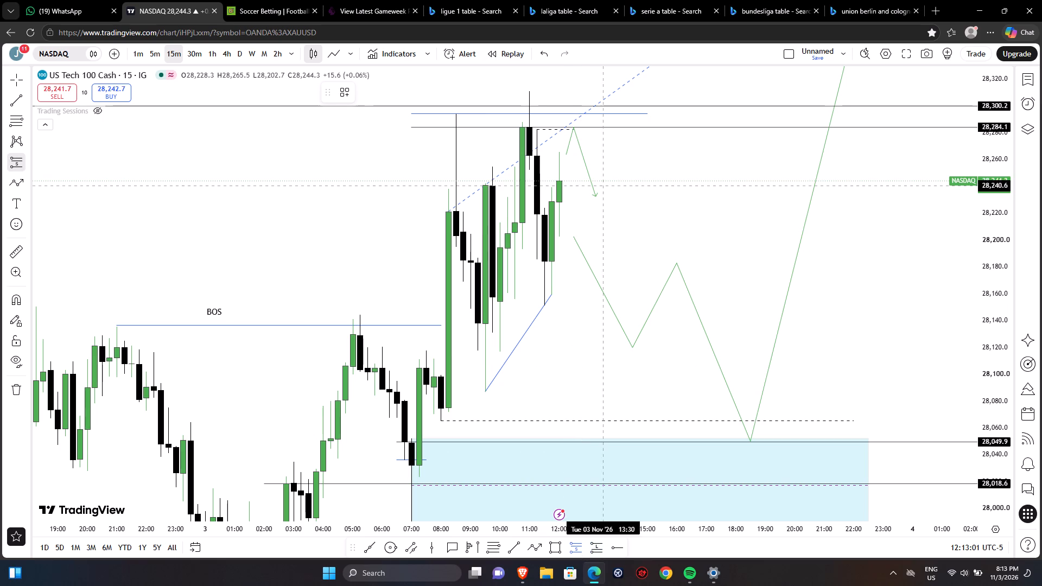
{"action": "left_click", "coordinate": [575, 127]}
{"action": "left_click_drag", "start_coordinate": [414, 173], "coordinate": [389, 318]}
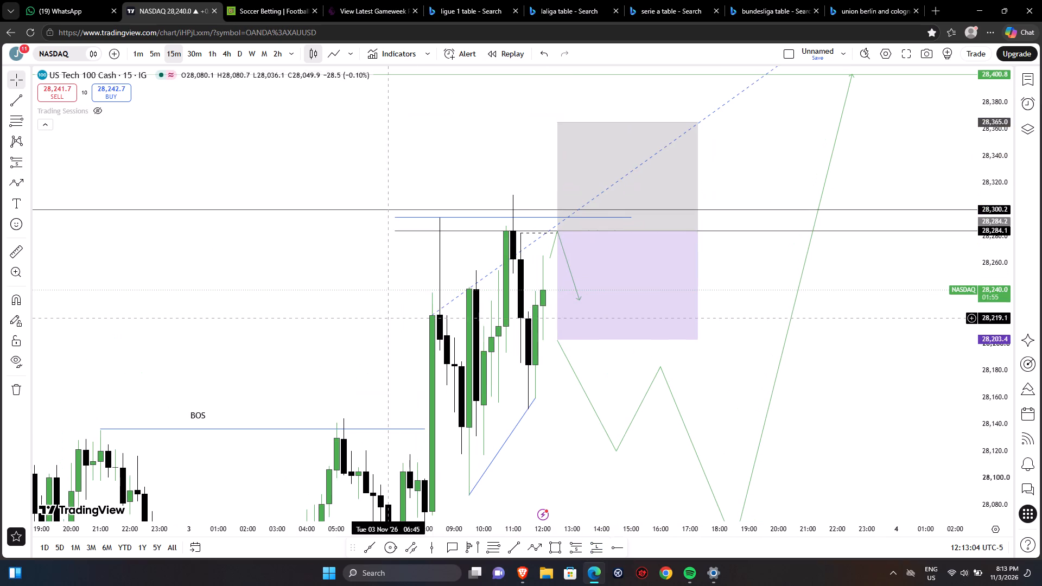
{"action": "left_click_drag", "start_coordinate": [557, 118], "coordinate": [551, 205]}
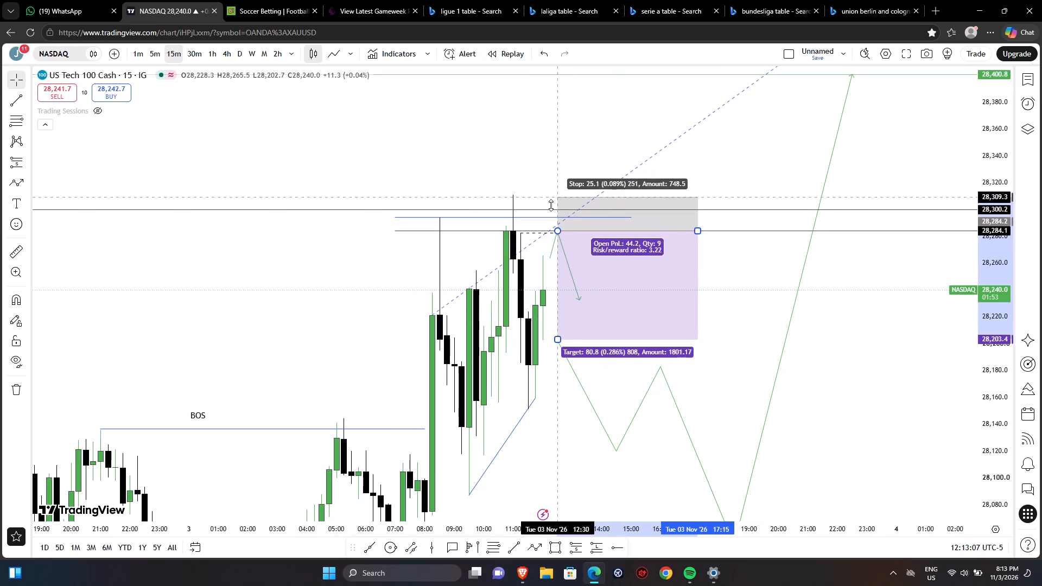
{"action": "left_click_drag", "start_coordinate": [551, 205], "coordinate": [550, 209]}
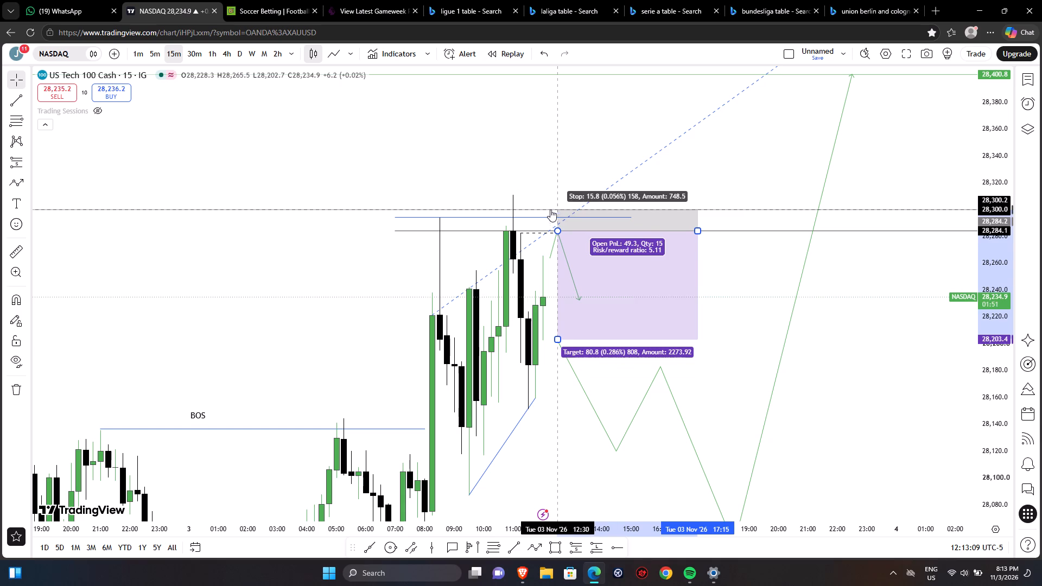
Extend the short position's target down to 28,049.7, at the top of the light blue zone.
{"action": "left_click_drag", "start_coordinate": [354, 297], "coordinate": [294, 106]}
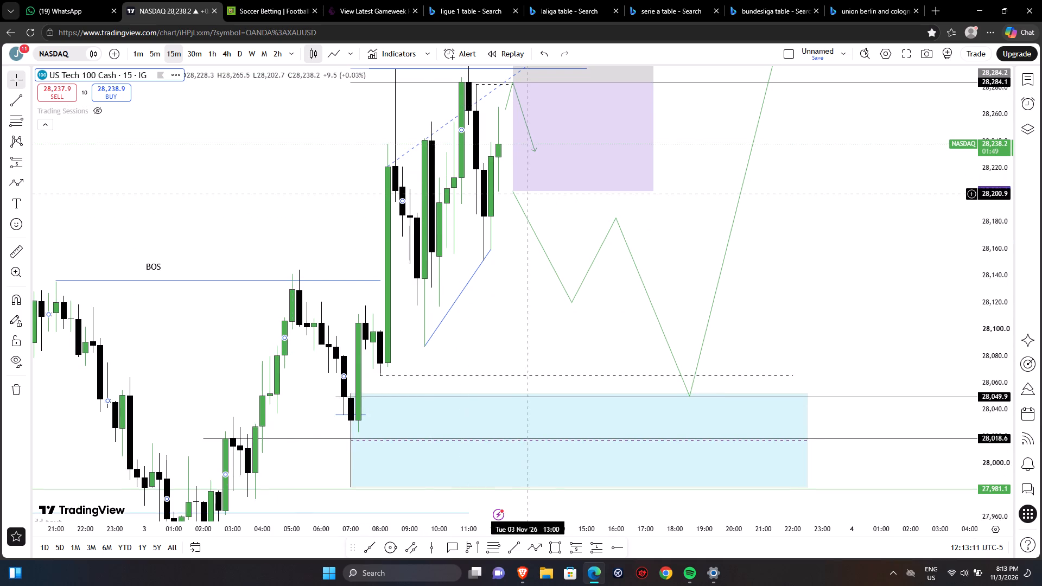
{"action": "left_click_drag", "start_coordinate": [514, 194], "coordinate": [513, 366]}
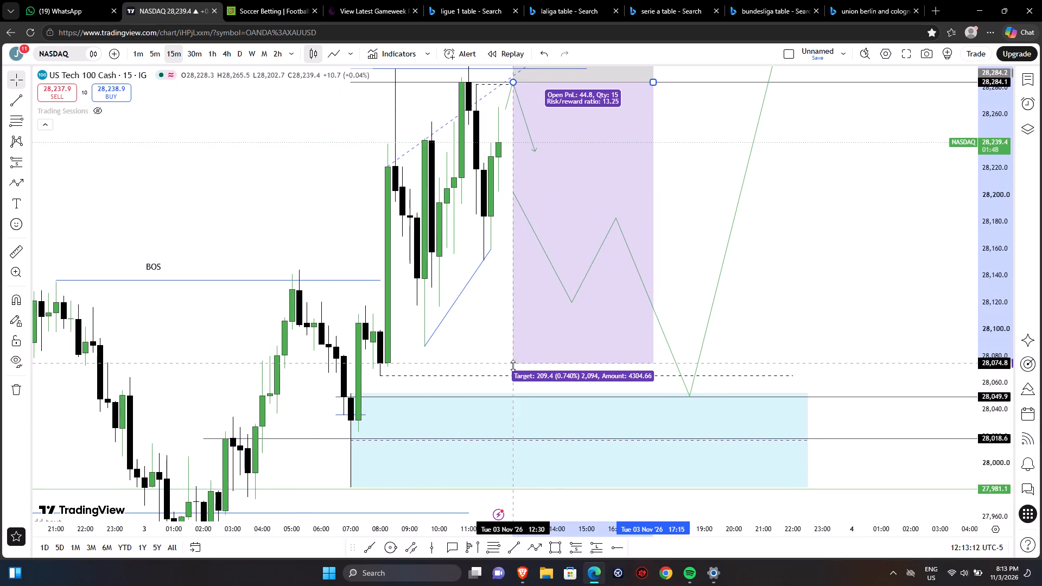
{"action": "left_click_drag", "start_coordinate": [513, 366], "coordinate": [505, 390]}
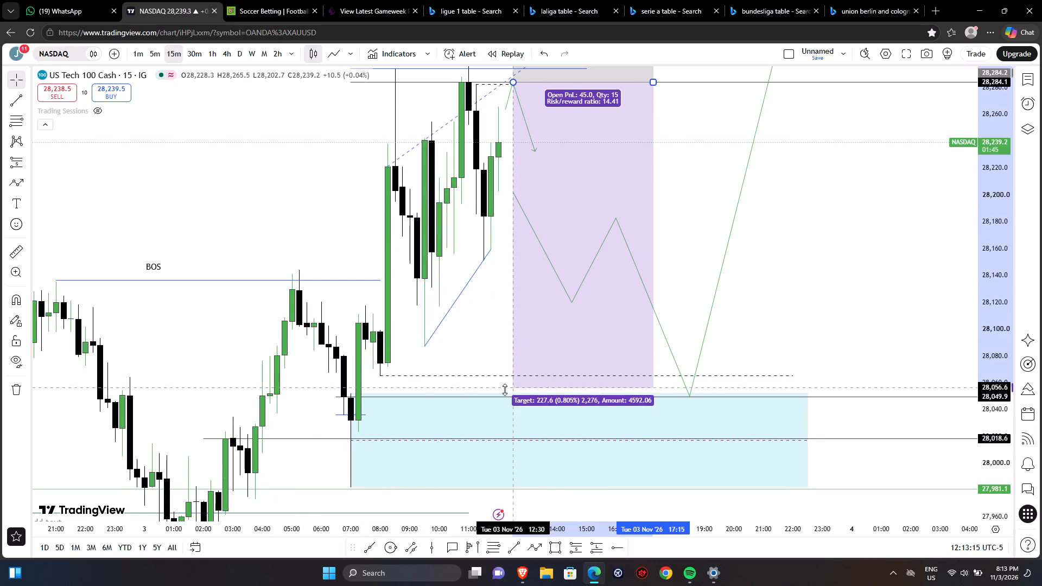
{"action": "left_click_drag", "start_coordinate": [505, 390], "coordinate": [500, 397]}
Narrow the short position so that it ends at about 16:15 on 3 Nov.
{"action": "left_click_drag", "start_coordinate": [487, 363], "coordinate": [532, 446]}
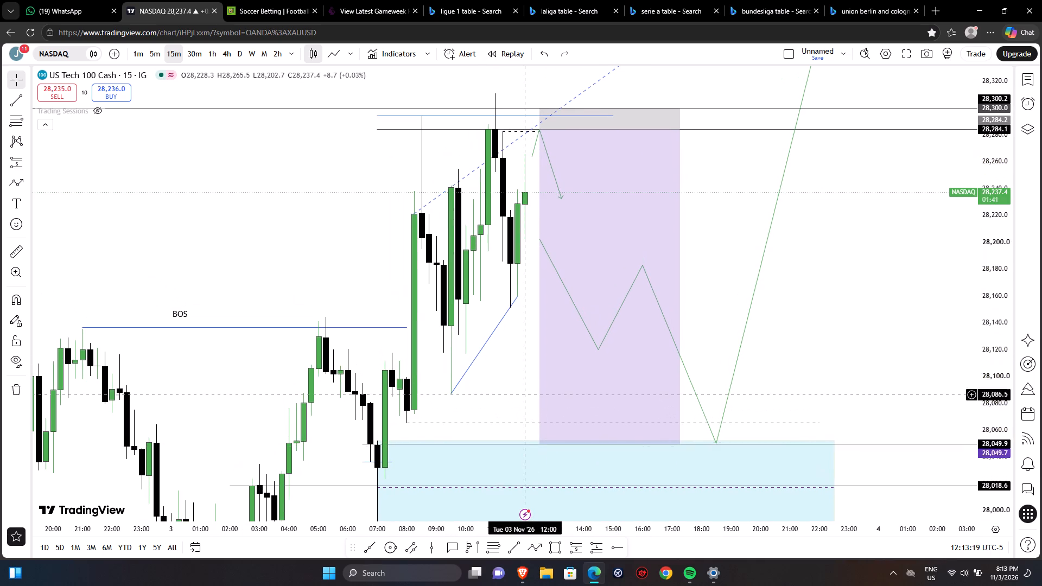
{"action": "left_click_drag", "start_coordinate": [682, 129], "coordinate": [665, 132]}
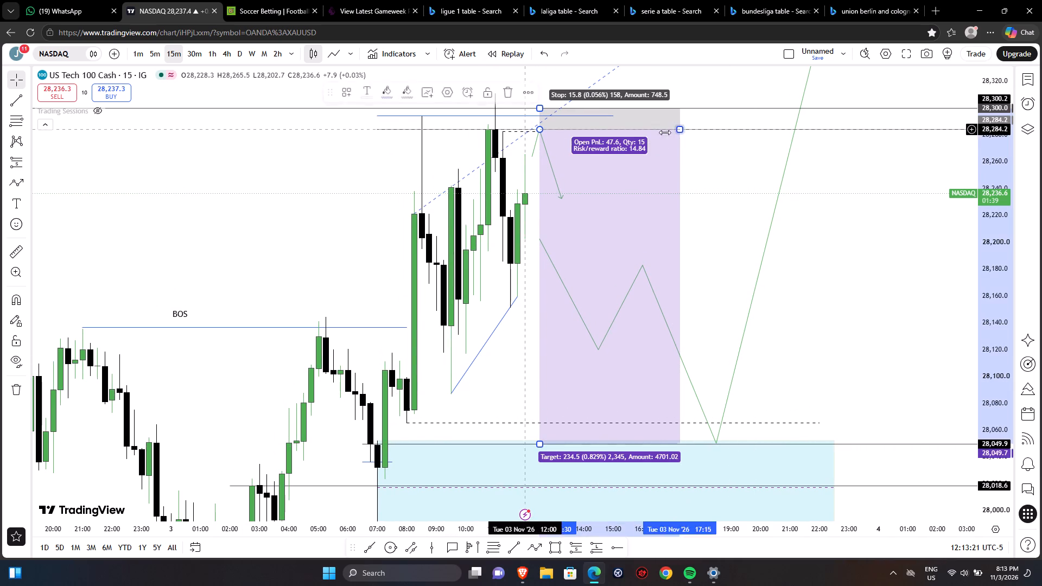
{"action": "left_click_drag", "start_coordinate": [665, 132], "coordinate": [650, 134]}
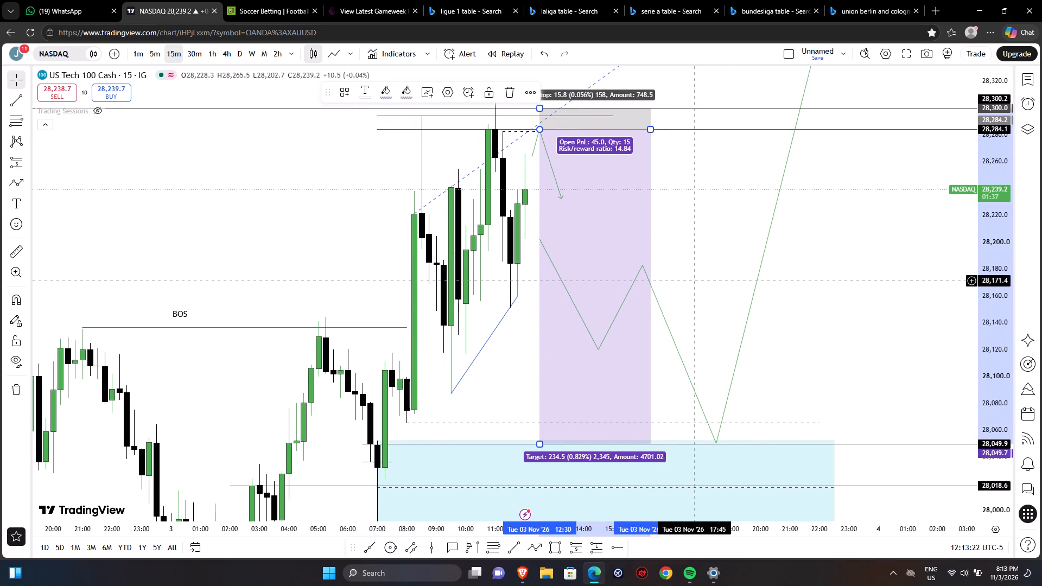
{"action": "left_click", "coordinate": [692, 281]}
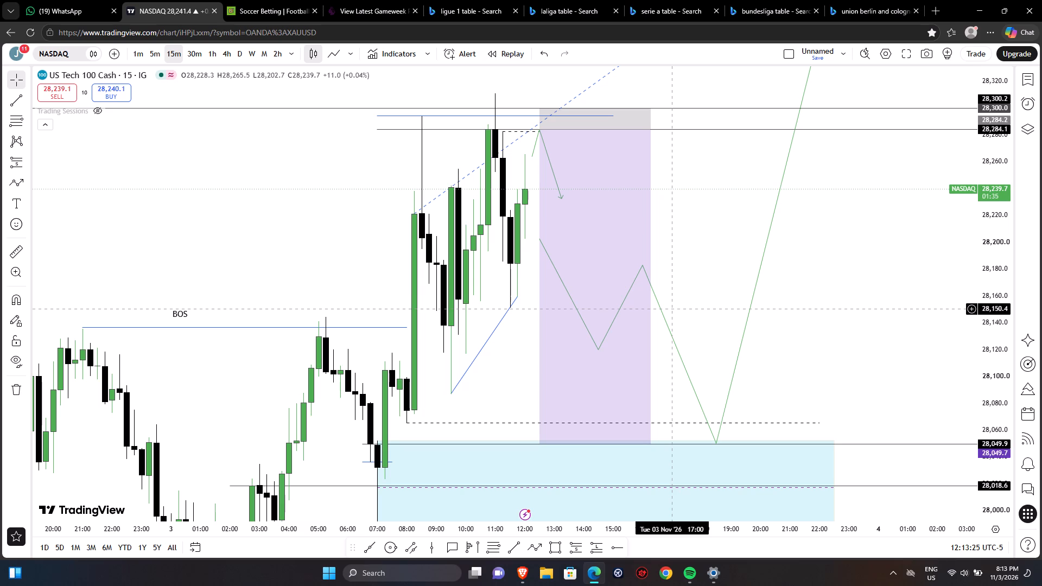
Select a screenshot area of about 984x808 covering the short position, the projected paths and the light blue zone.
{"action": "key", "text": "Print"}
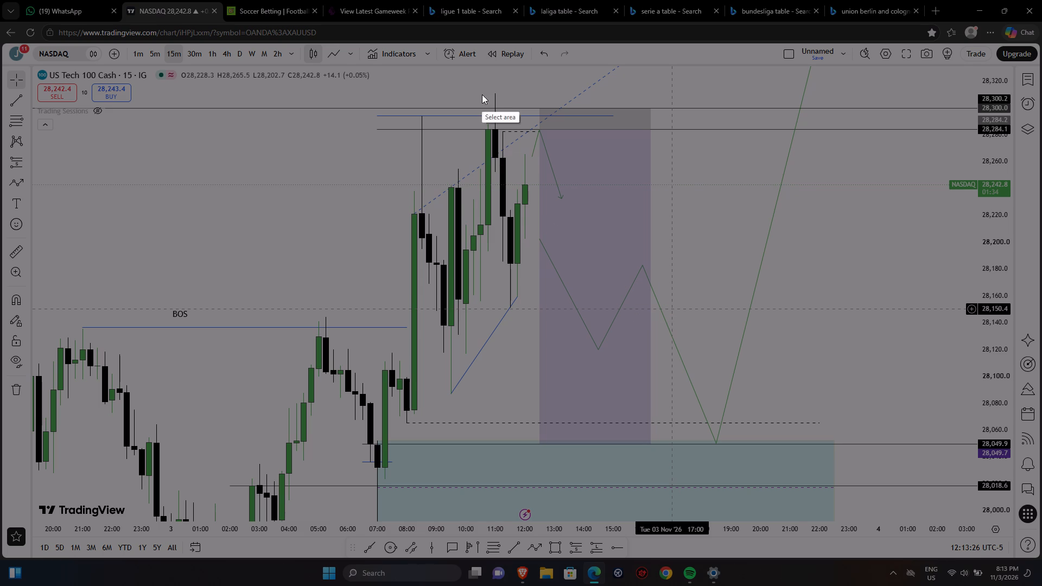
{"action": "left_click_drag", "start_coordinate": [308, 74], "coordinate": [753, 464]}
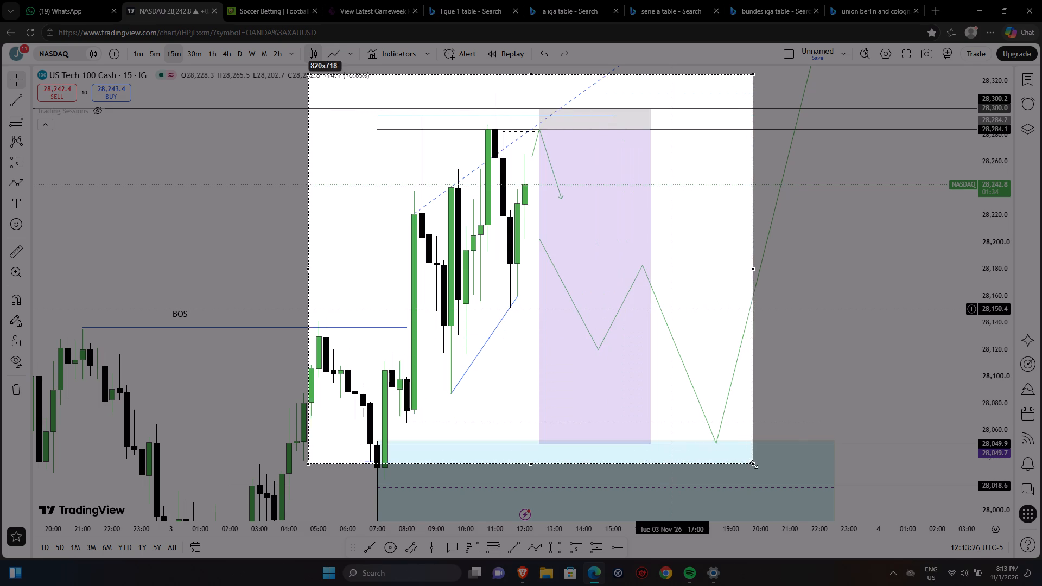
{"action": "left_click_drag", "start_coordinate": [753, 464], "coordinate": [842, 513]}
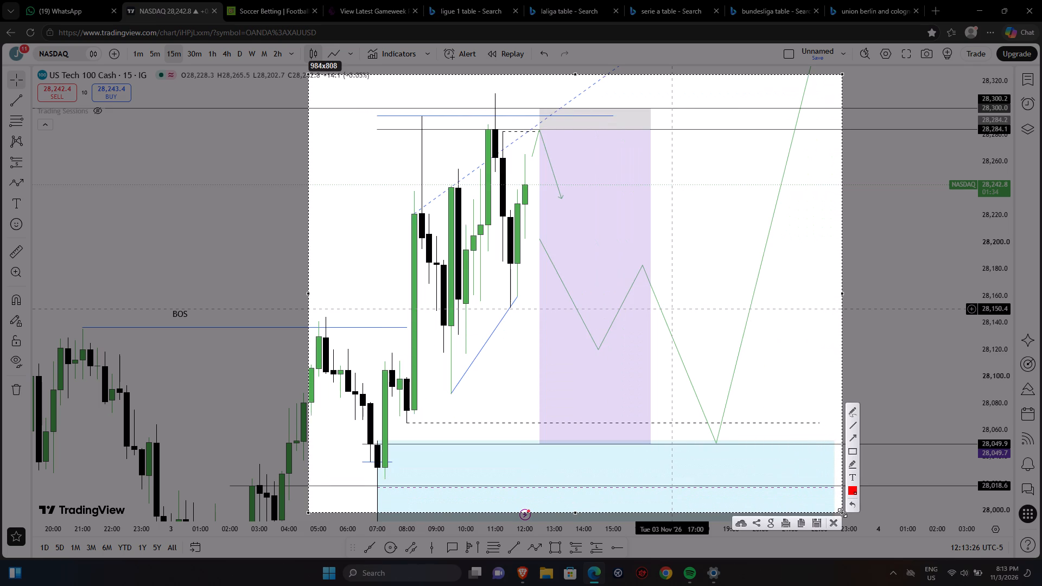